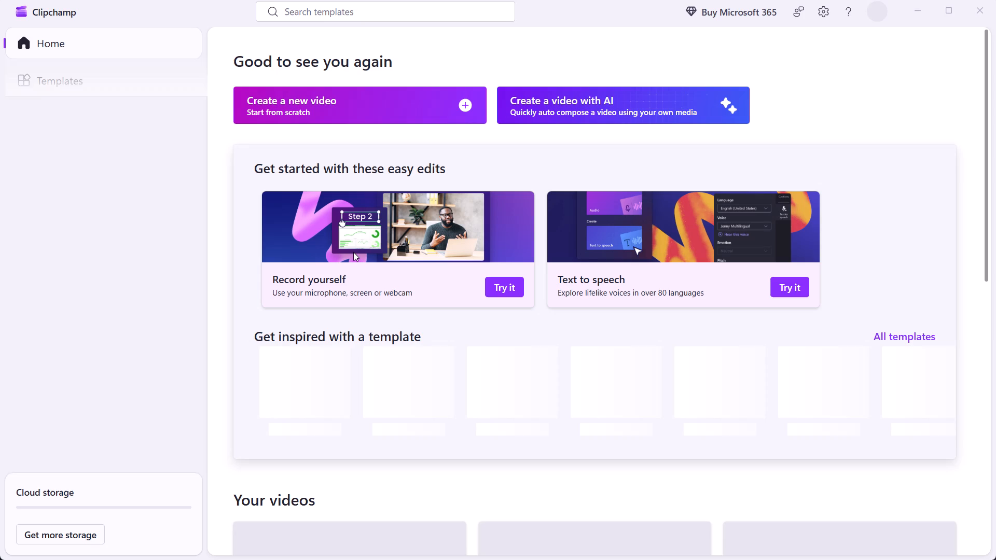
Open Video Project 5 from the list of your videos.
scroll(353, 252, down, 2)
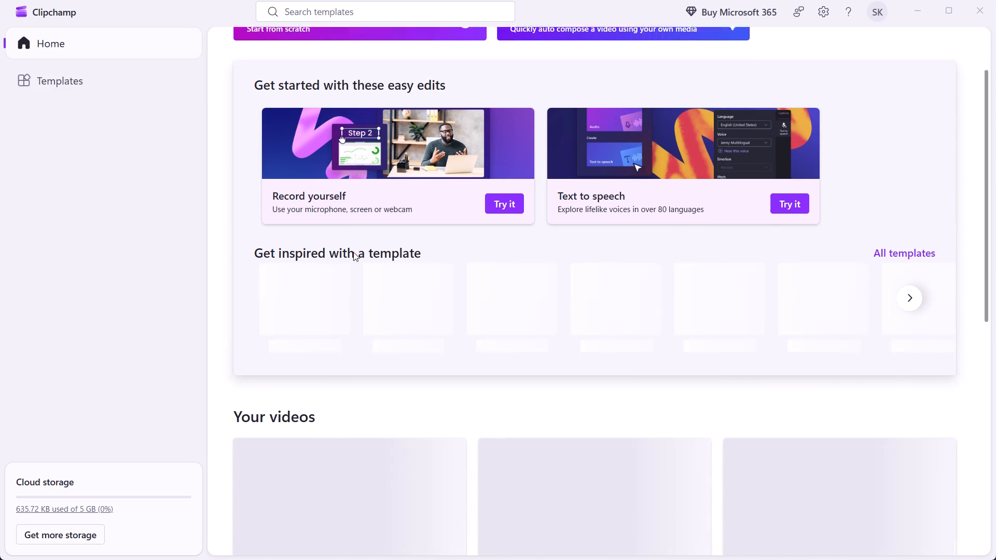
scroll(353, 252, down, 1)
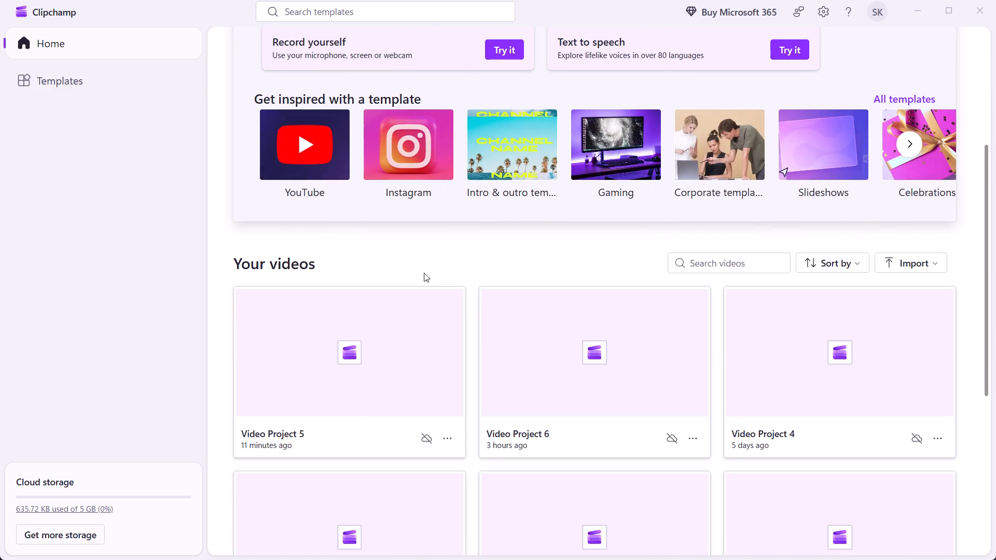
click(346, 424)
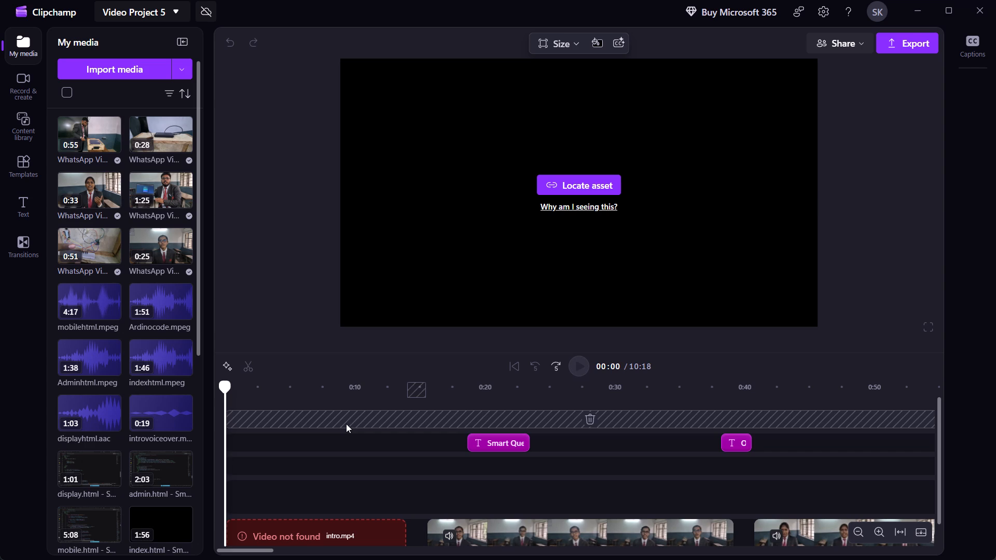
Start locating the project's missing media files on this device, keeping the list of missing files visible beside the file browser.
scroll(95, 325, down, 5)
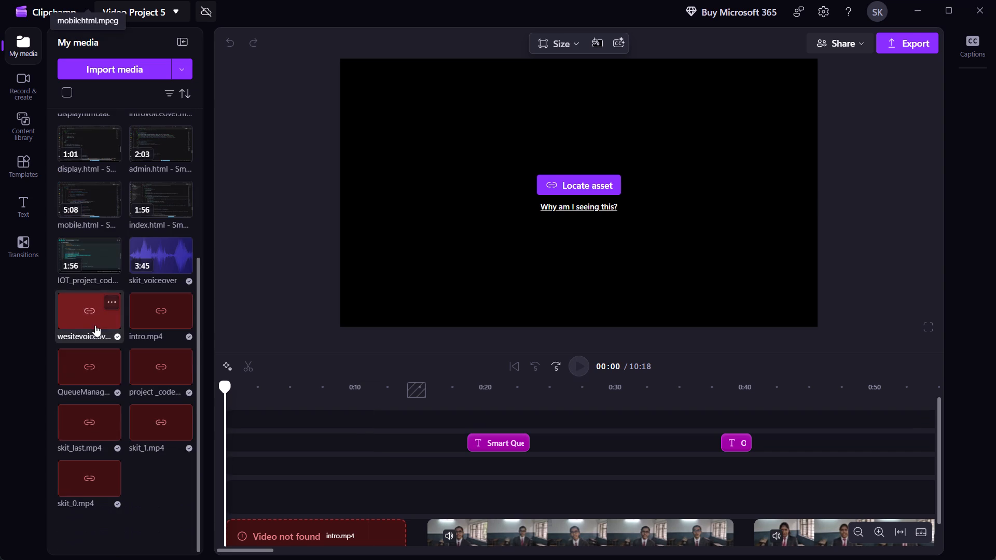
click(565, 186)
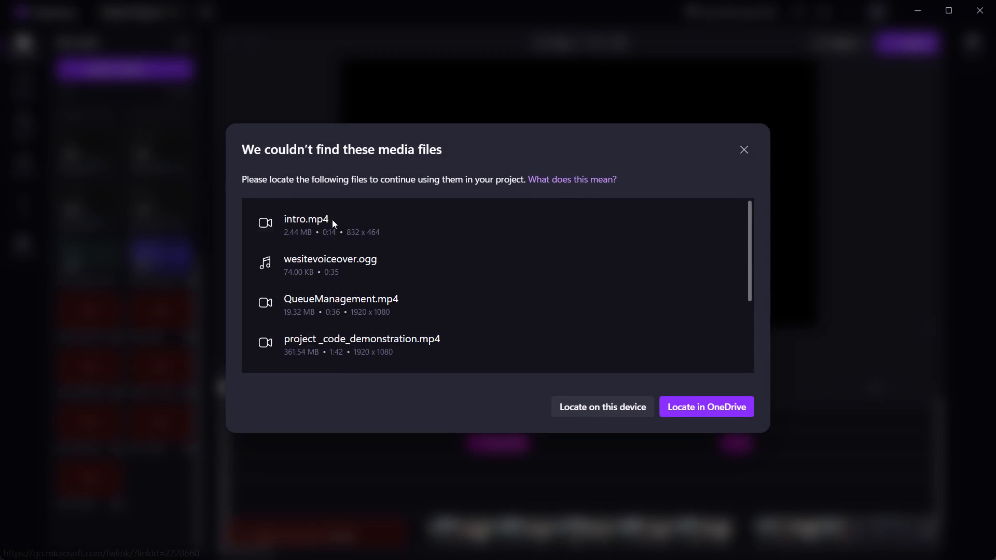
scroll(332, 219, down, 4)
scroll(332, 219, up, 5)
scroll(332, 219, down, 7)
click(602, 404)
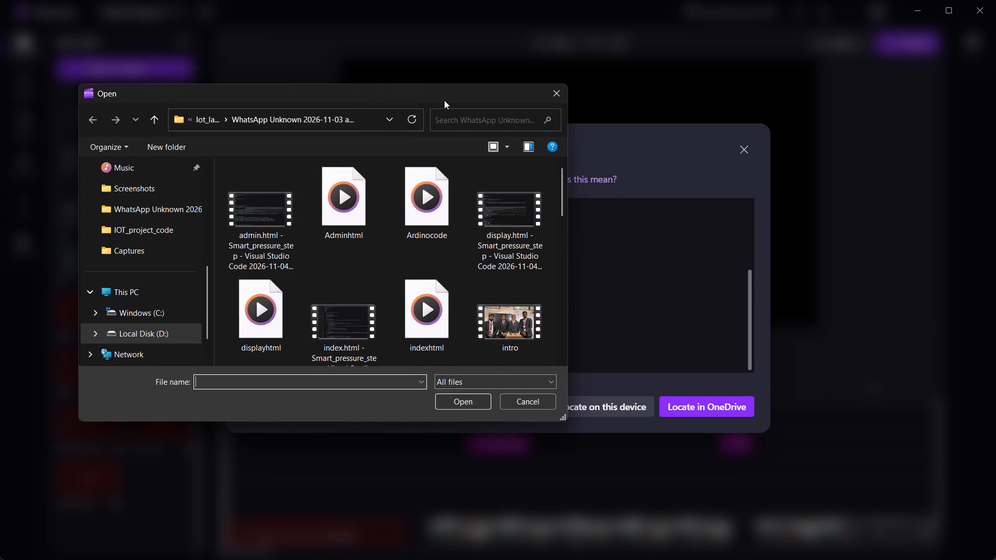
drag(444, 100, 315, 271)
drag(542, 143, 649, 86)
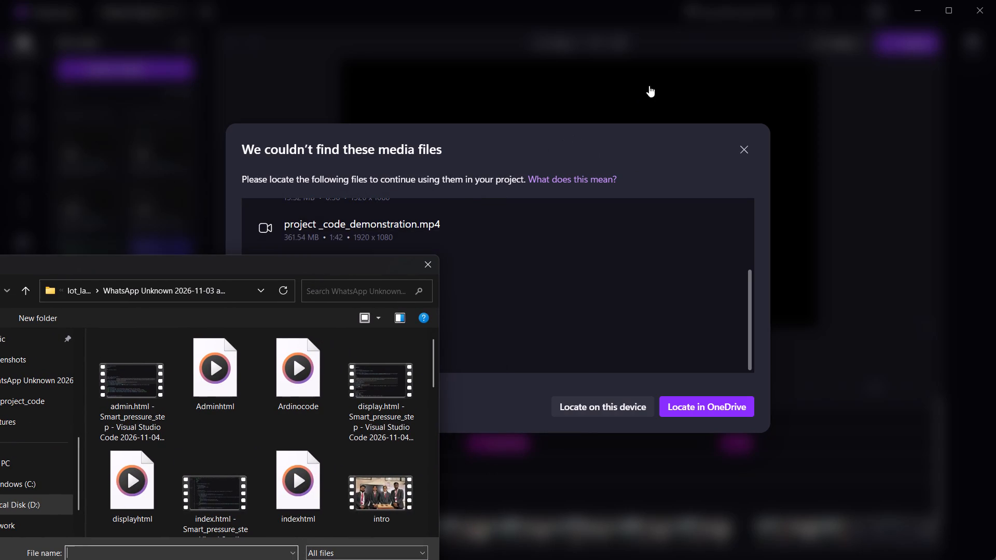
drag(649, 86, 601, 103)
drag(265, 262, 742, 313)
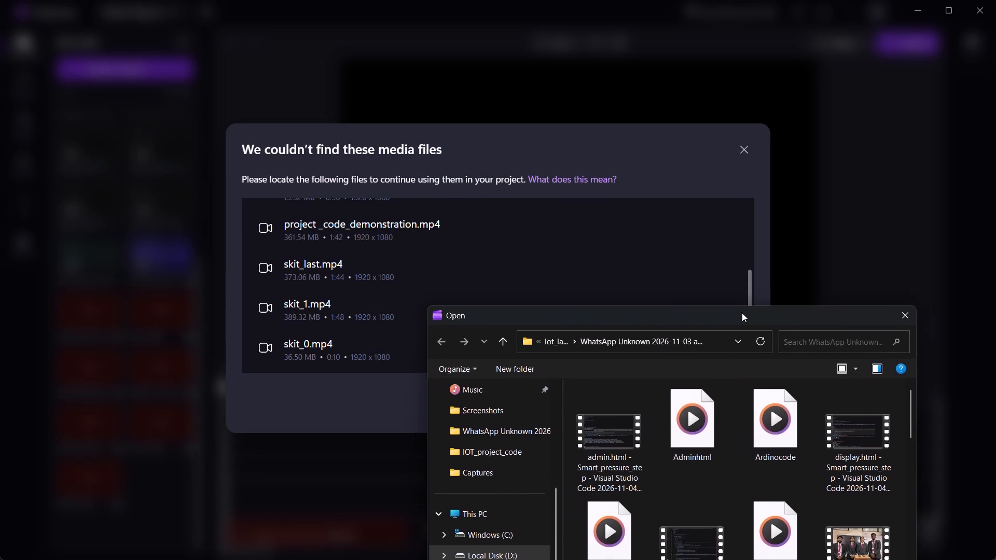
drag(742, 313, 766, 110)
scroll(354, 263, up, 1)
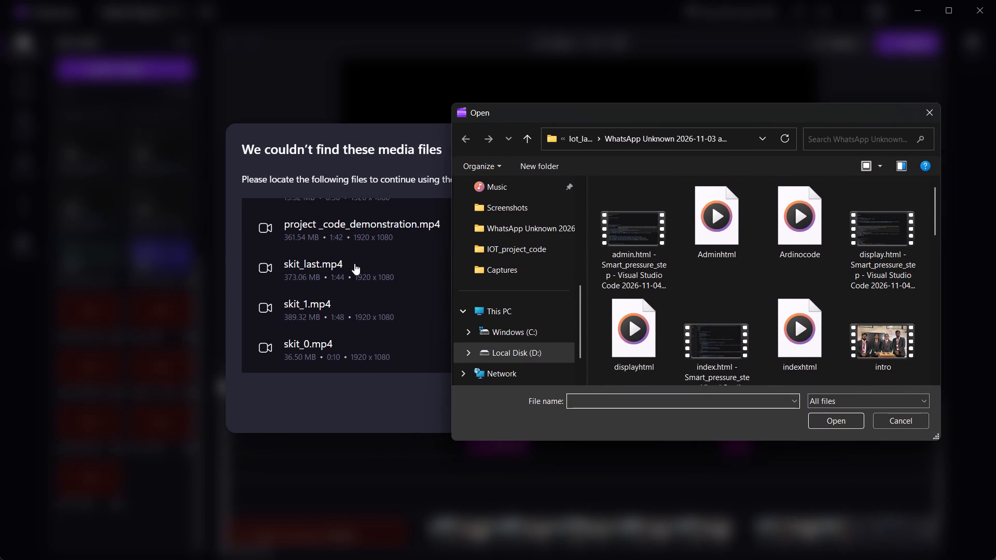
scroll(354, 263, up, 1)
Relink the missing videos skit_0, skit_1, skit_last, QueueManagement and project _code_demonstration from the WhatsApp Unknown folder.
scroll(760, 277, down, 2)
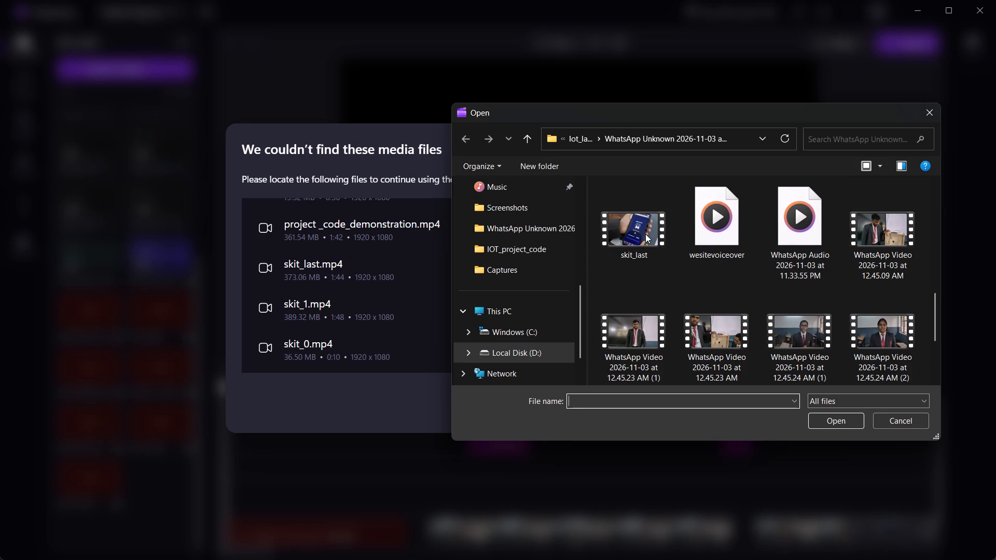
ctrl+click(645, 234)
scroll(645, 234, up, 1)
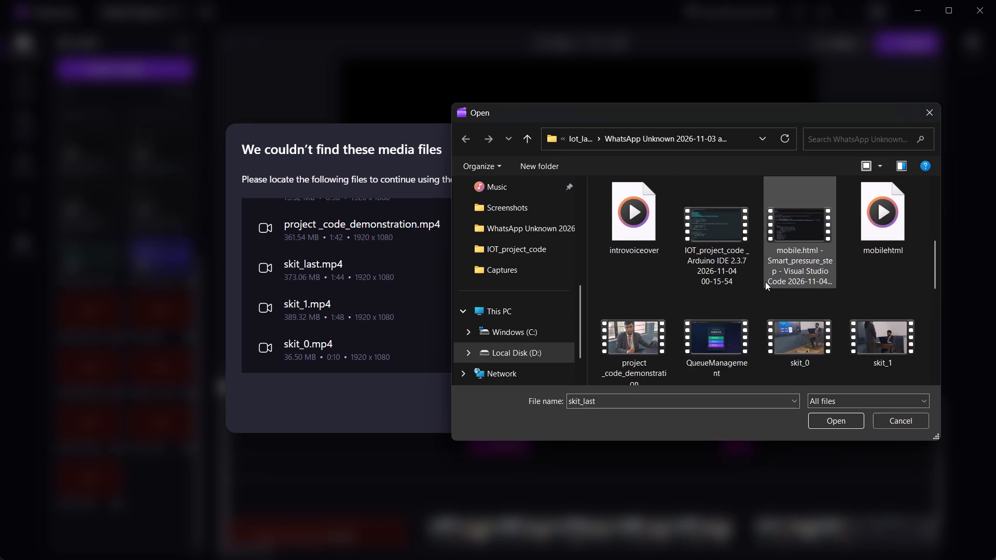
scroll(765, 282, down, 1)
ctrl+click(857, 249)
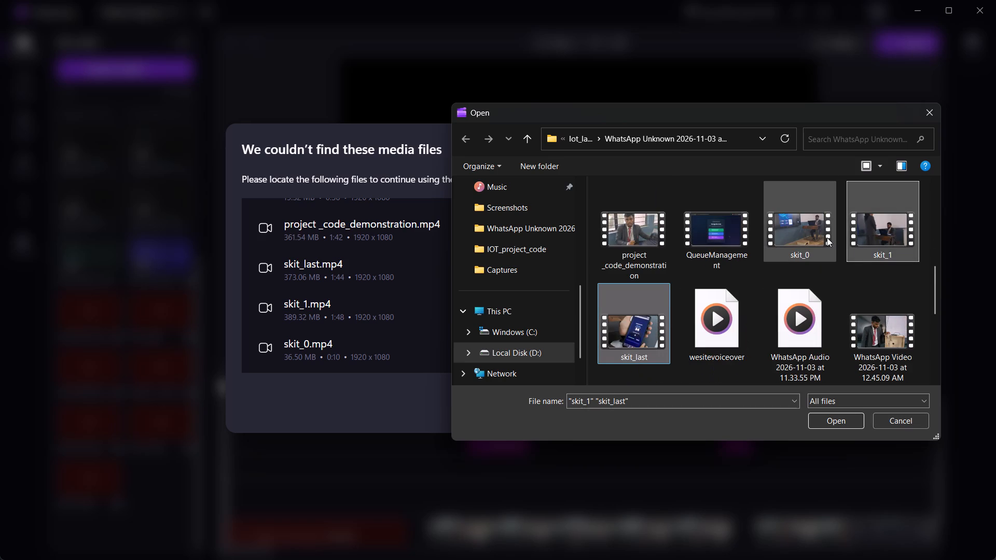
click(827, 237)
ctrl+click(827, 237)
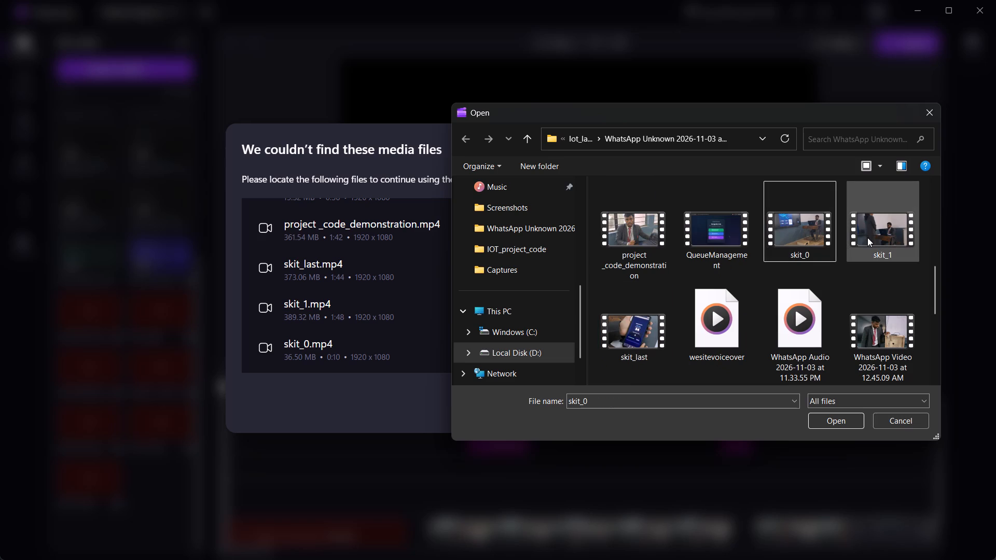
ctrl+click(867, 237)
ctrl+click(794, 237)
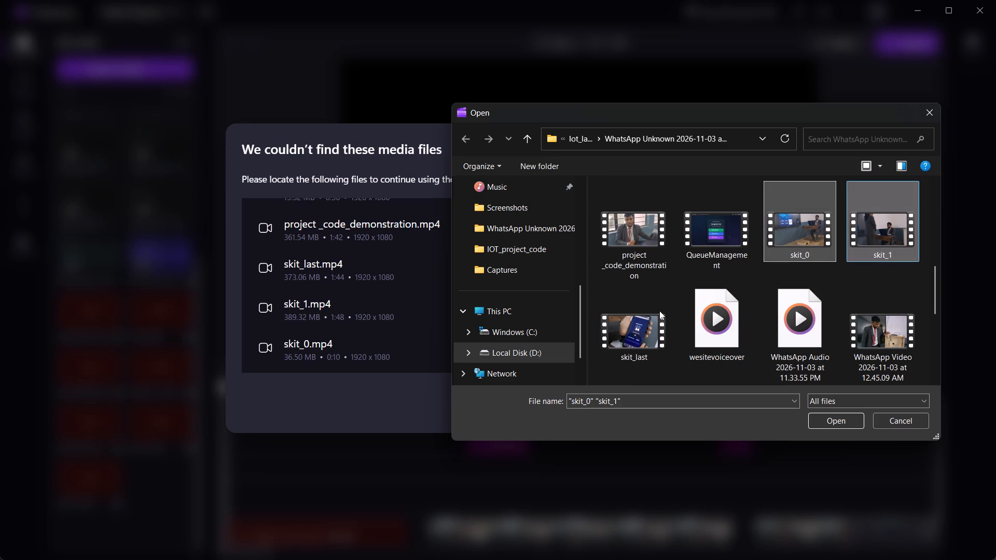
ctrl+click(652, 319)
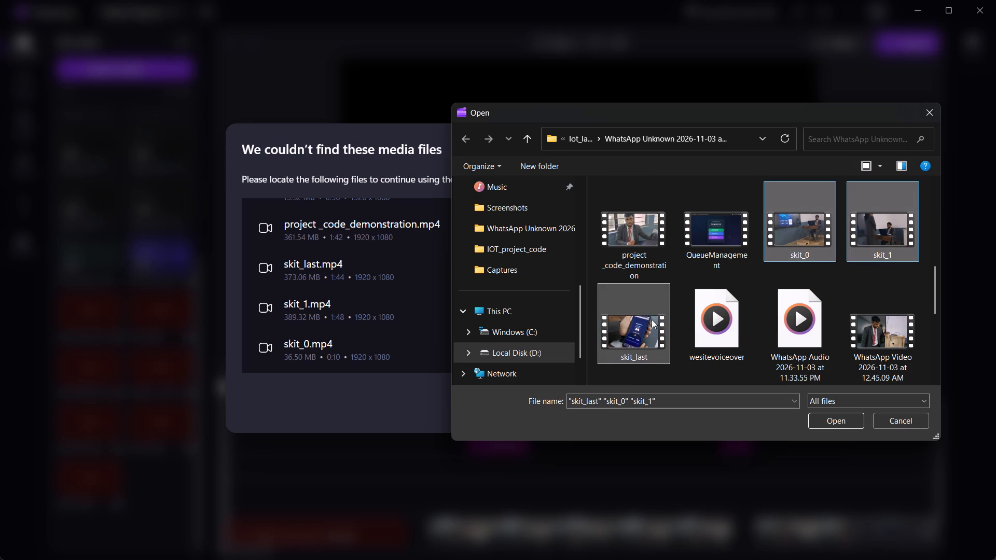
ctrl+click(715, 248)
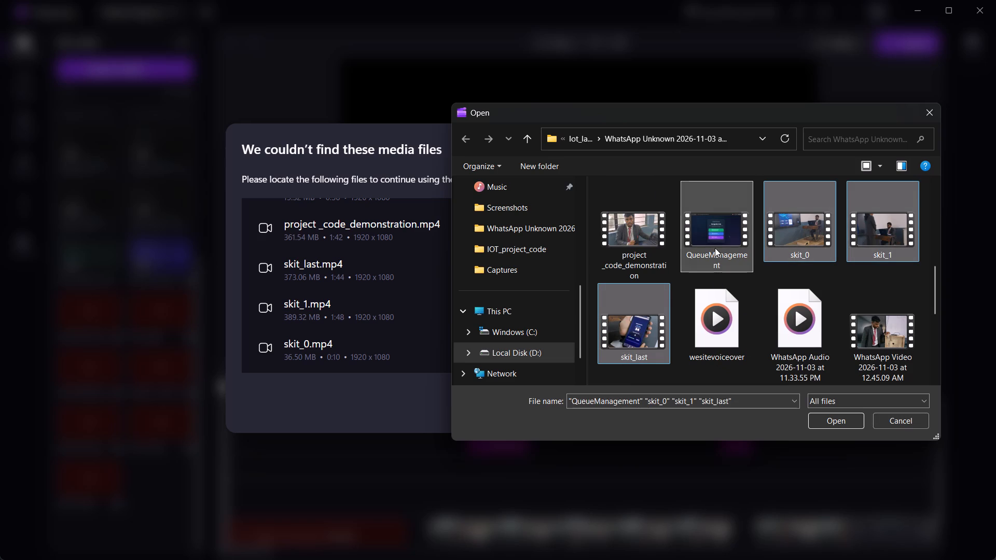
ctrl+click(641, 245)
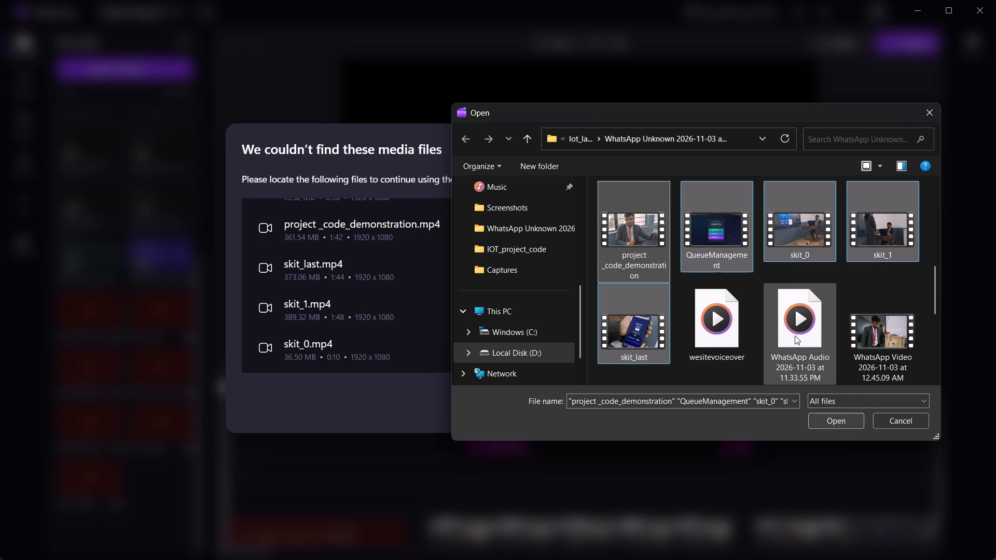
scroll(759, 293, up, 2)
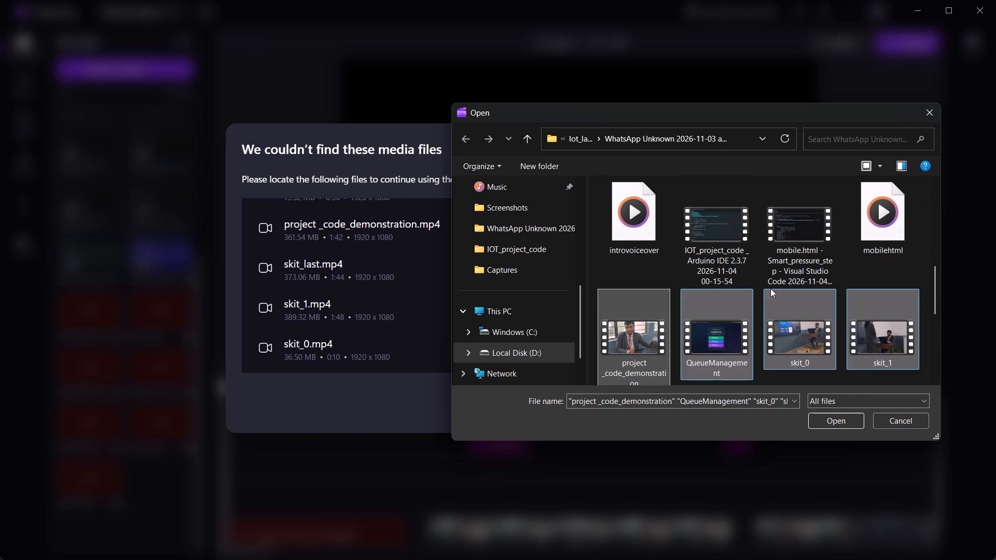
click(847, 419)
Relink the two remaining missing files, the intro video and the wesitevoiceover audio, from the same folder on this device.
scroll(455, 299, up, 2)
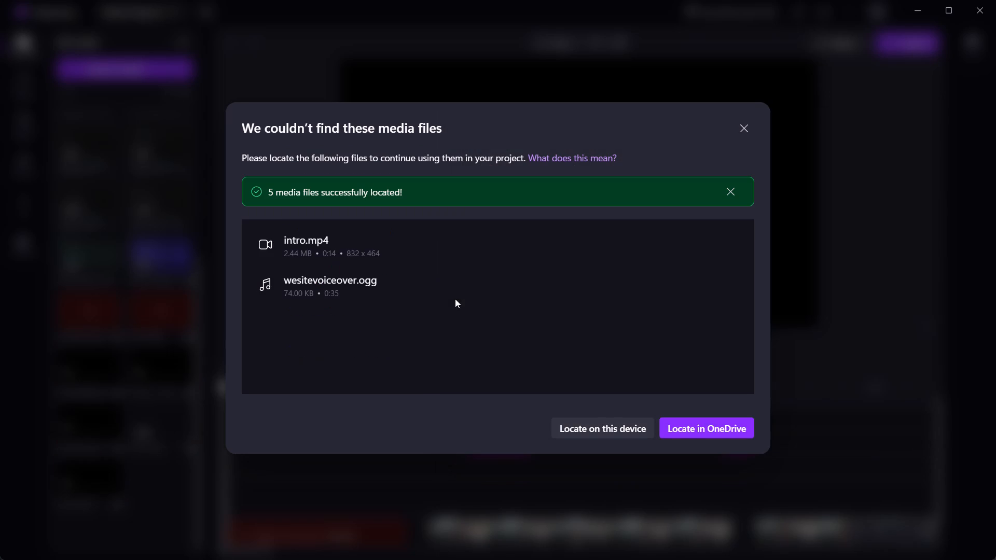
scroll(455, 299, up, 1)
click(580, 425)
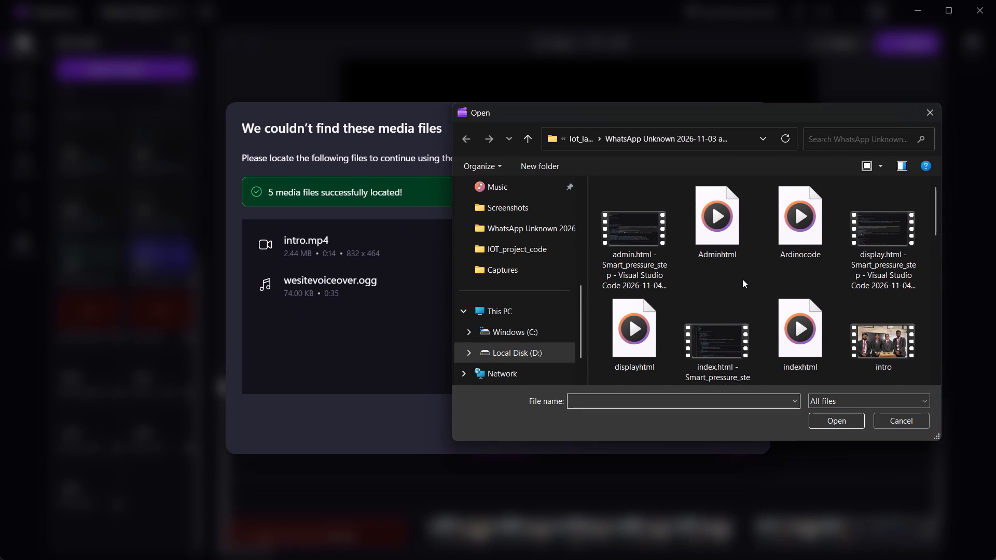
scroll(742, 279, down, 1)
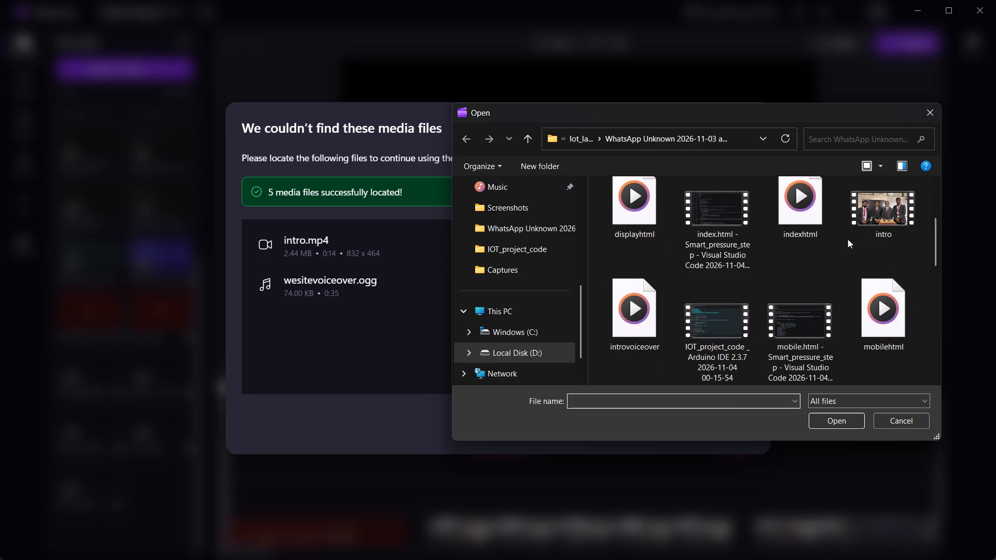
ctrl+click(866, 218)
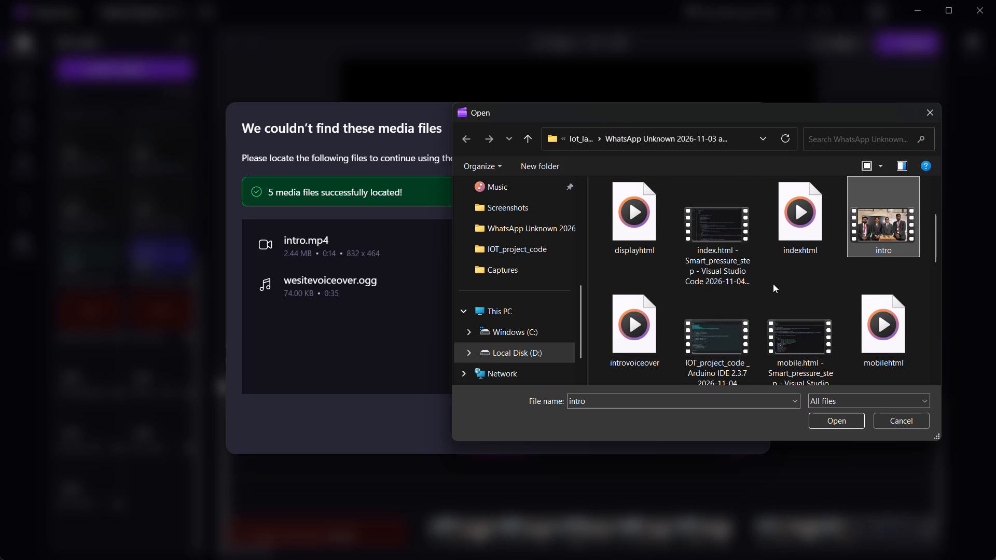
scroll(789, 284, down, 1)
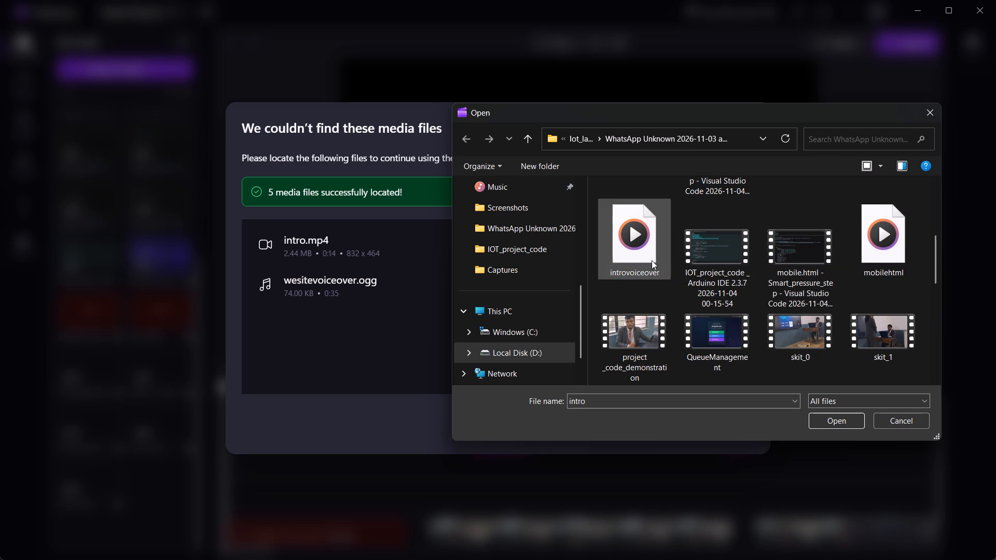
scroll(671, 313, down, 1)
scroll(671, 313, up, 1)
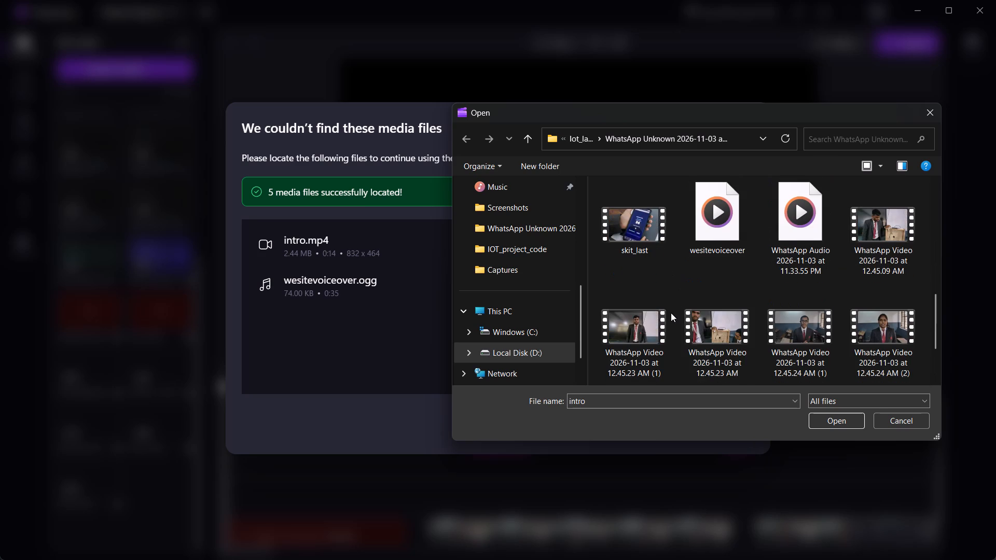
ctrl+click(711, 243)
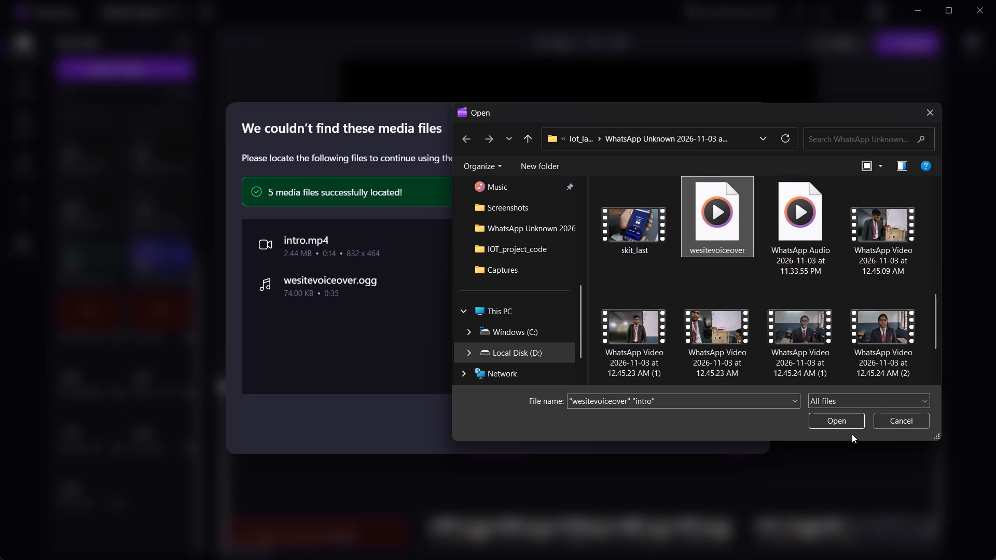
click(840, 423)
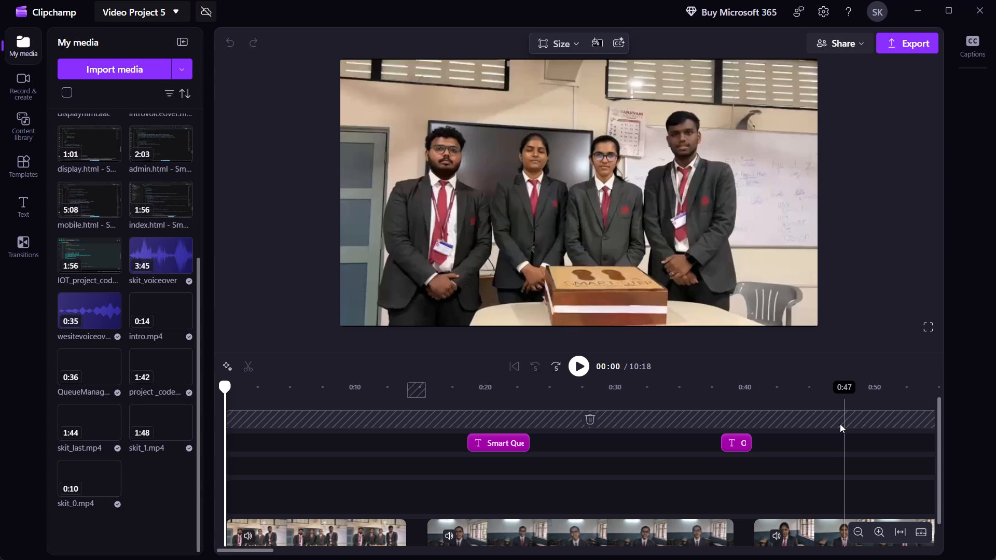
Preview the opening seconds of the project and look through the imported media above the relinked files.
click(584, 366)
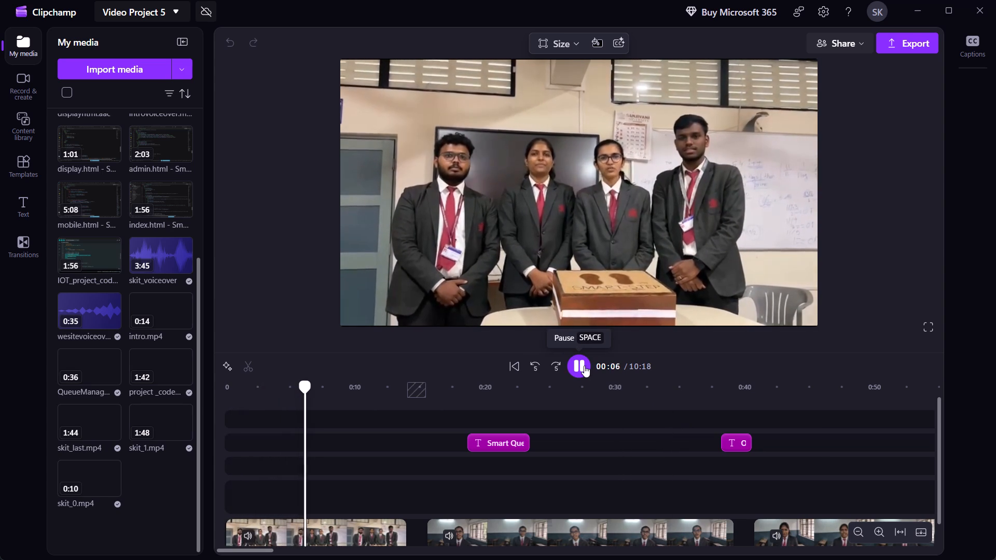
click(584, 366)
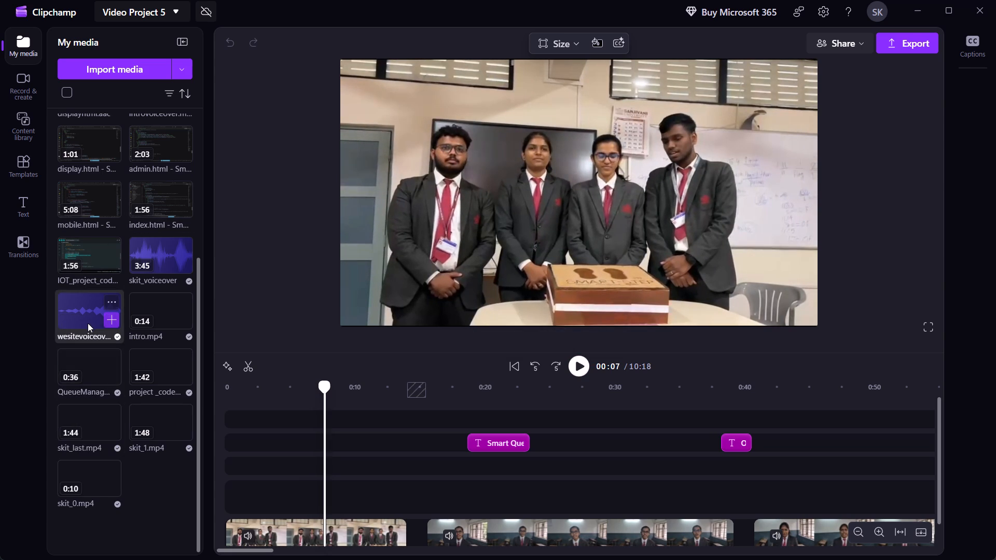
scroll(91, 329, up, 3)
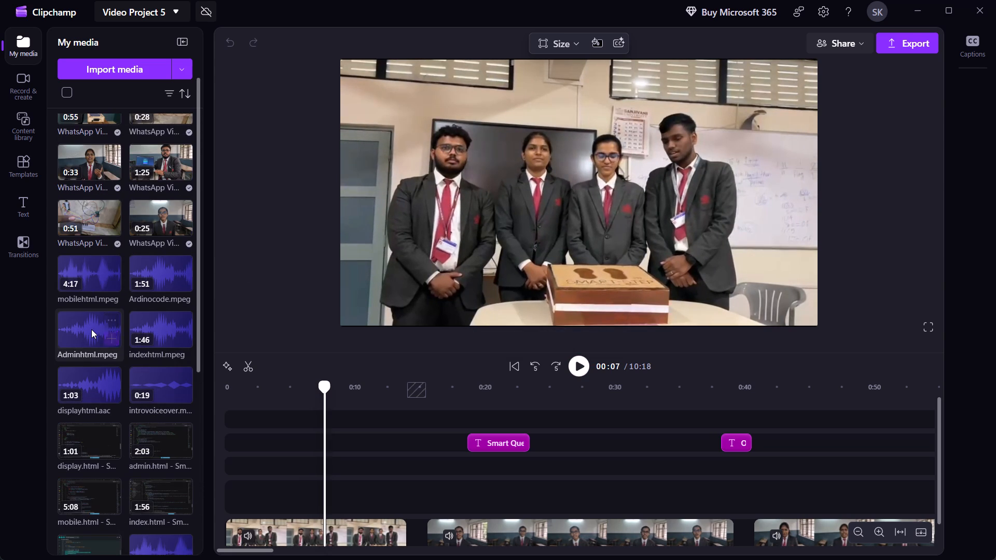
scroll(91, 329, up, 4)
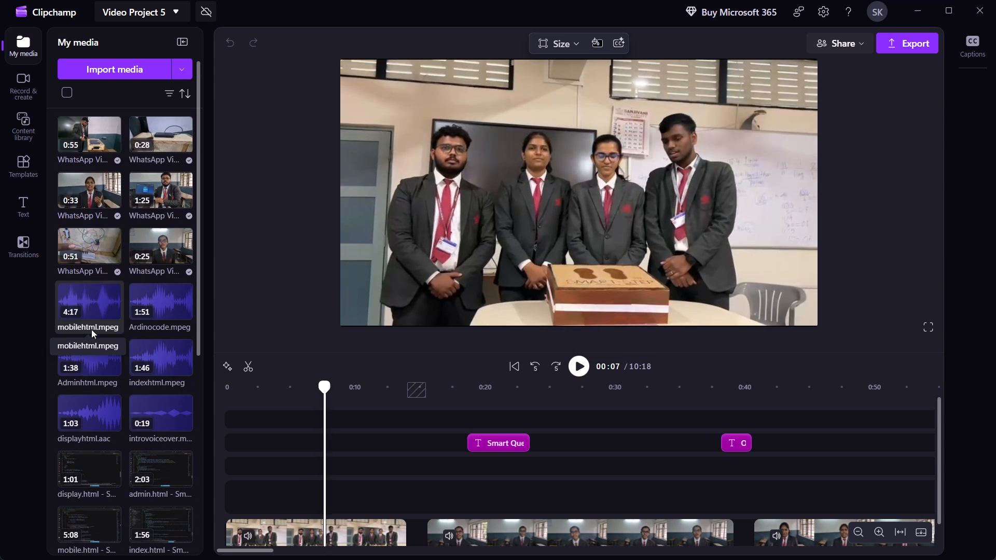
click(578, 367)
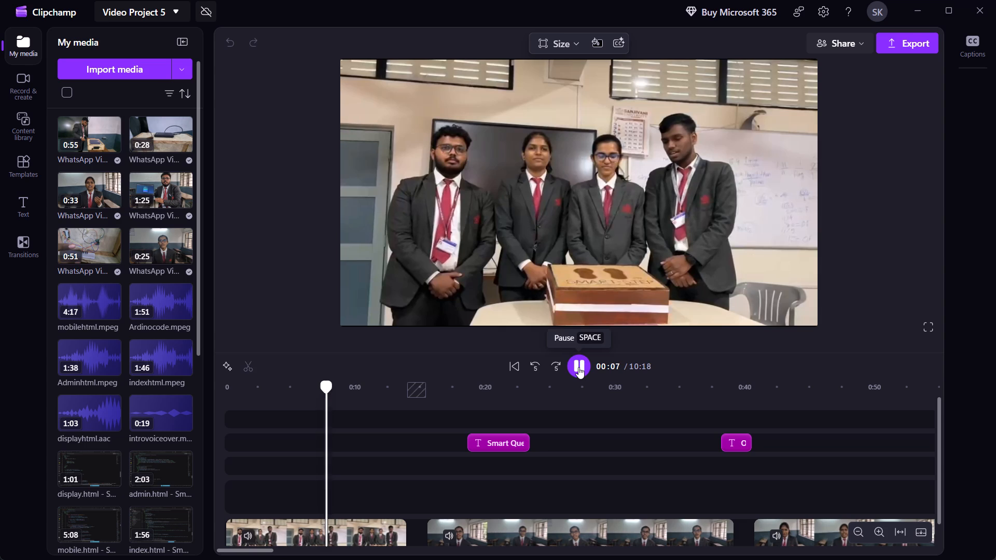
Review the project during playback along the timeline, sampling it at about 2:54 and about 9:00.
scroll(794, 451, left, 6)
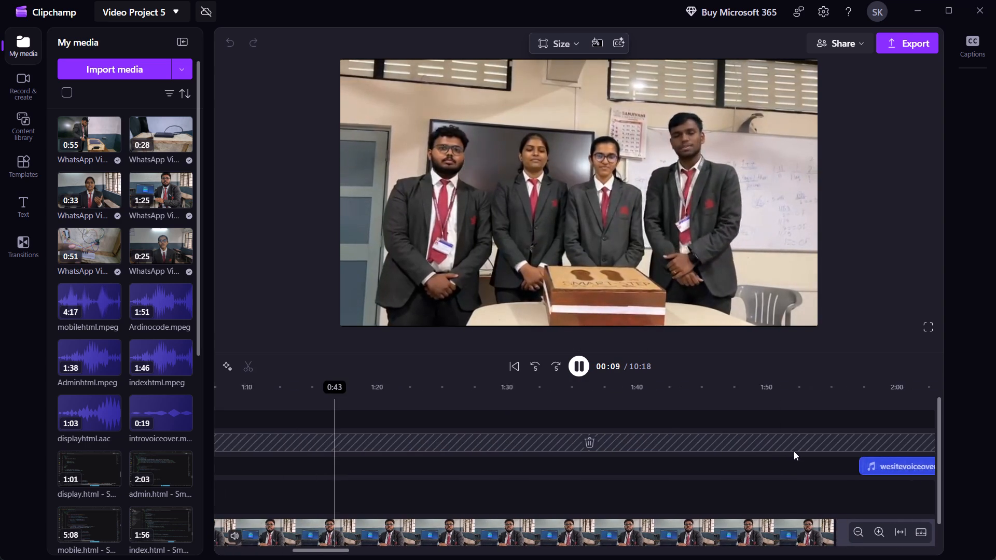
scroll(794, 451, left, 5)
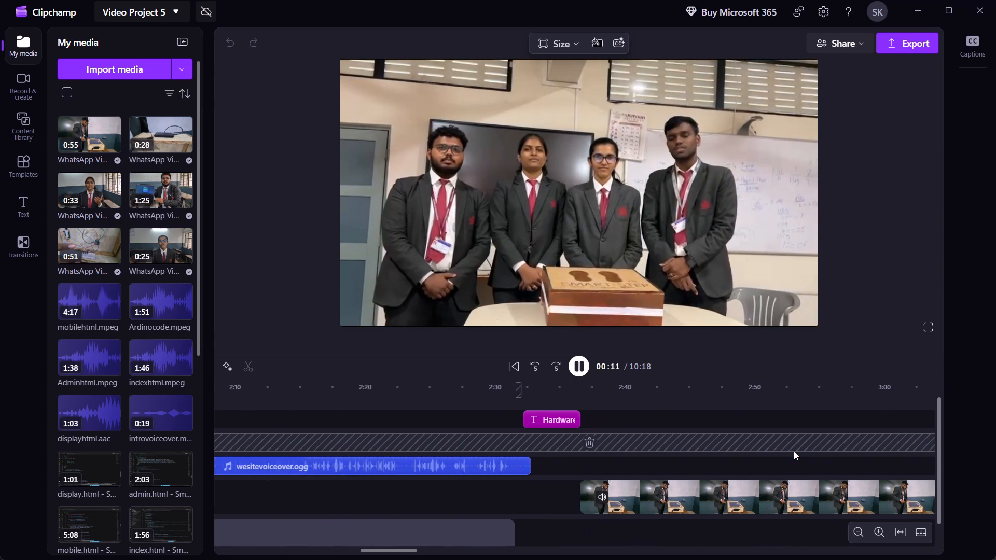
scroll(794, 451, left, 1)
click(756, 419)
scroll(756, 419, left, 12)
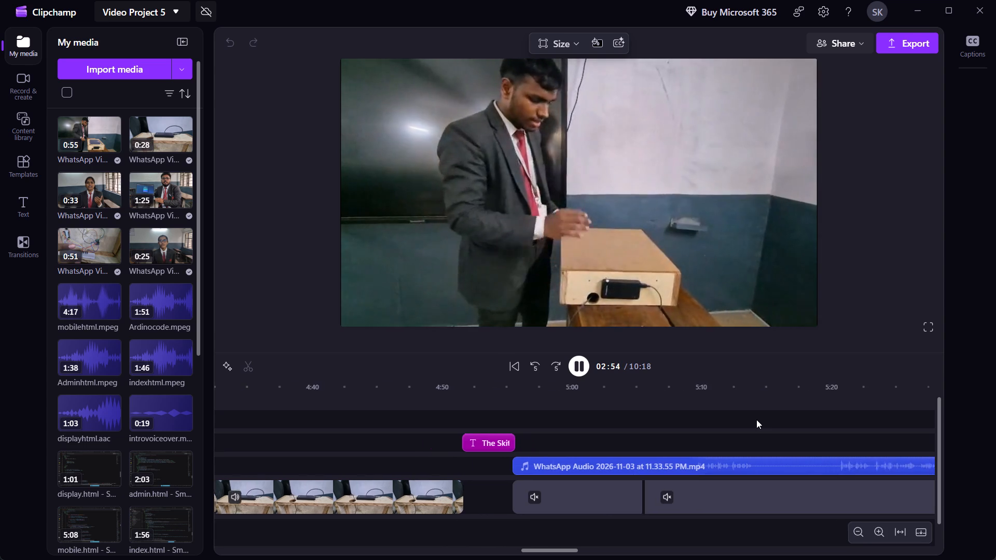
scroll(756, 419, left, 12)
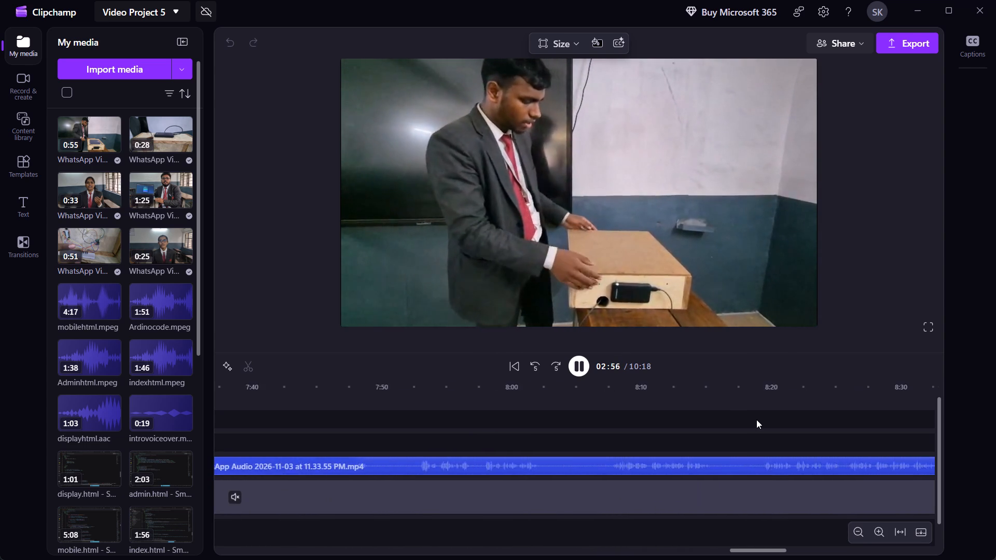
scroll(756, 419, left, 3)
click(756, 419)
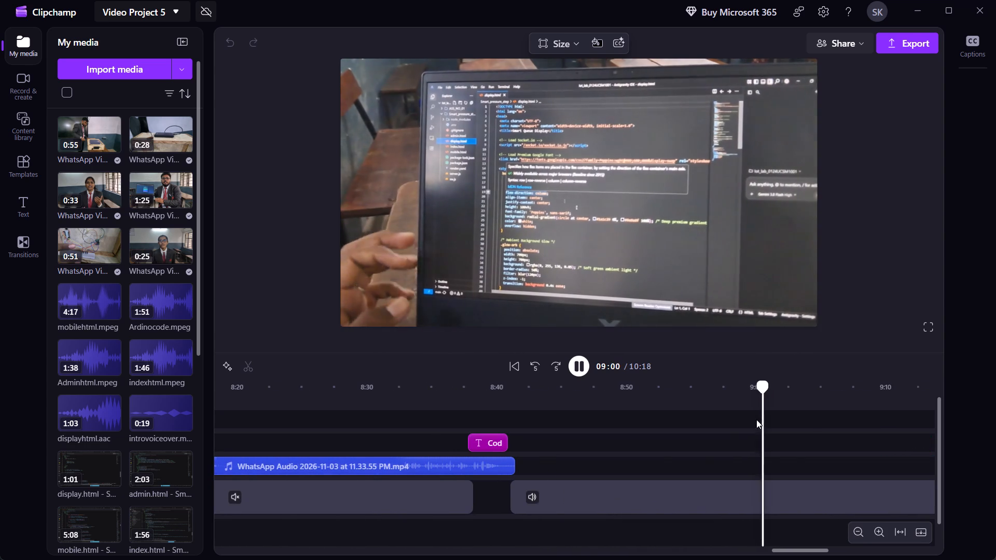
Delete the project _code_demonstration.mp4 clip from the end of the timeline.
click(588, 489)
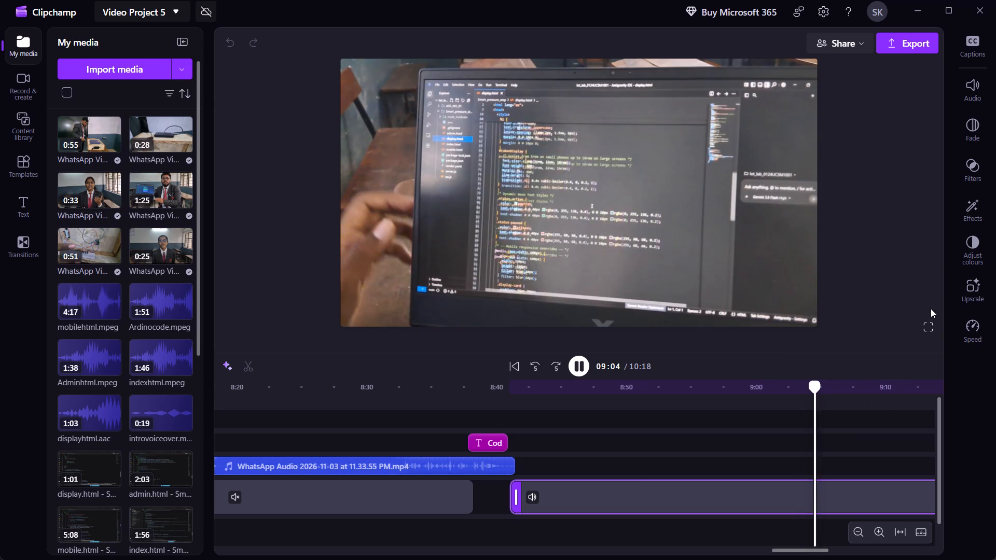
click(748, 489)
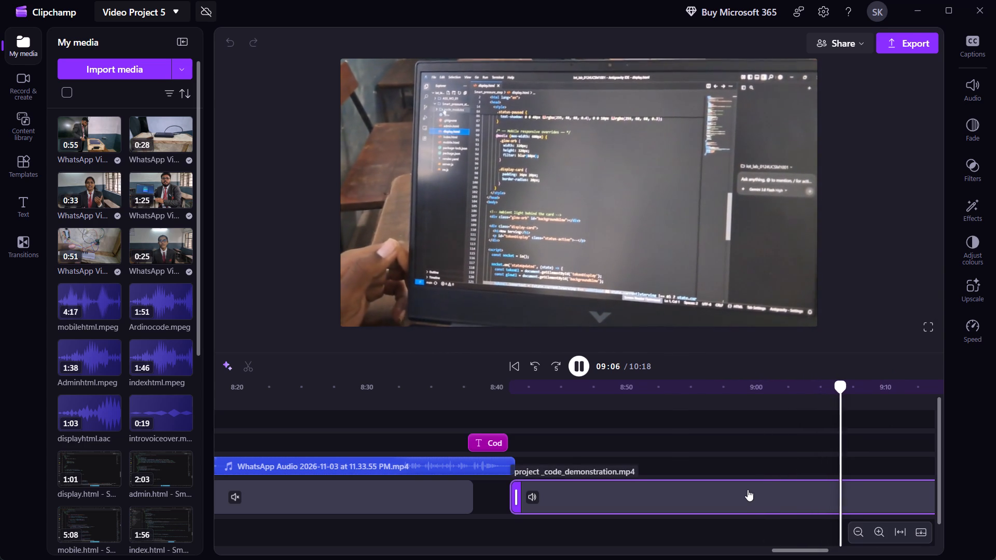
right_click(748, 489)
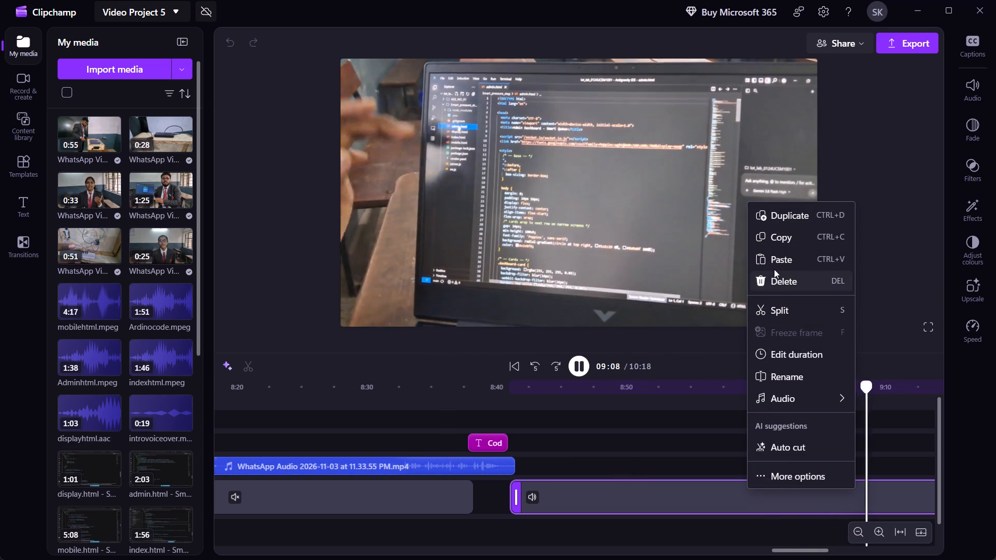
click(774, 281)
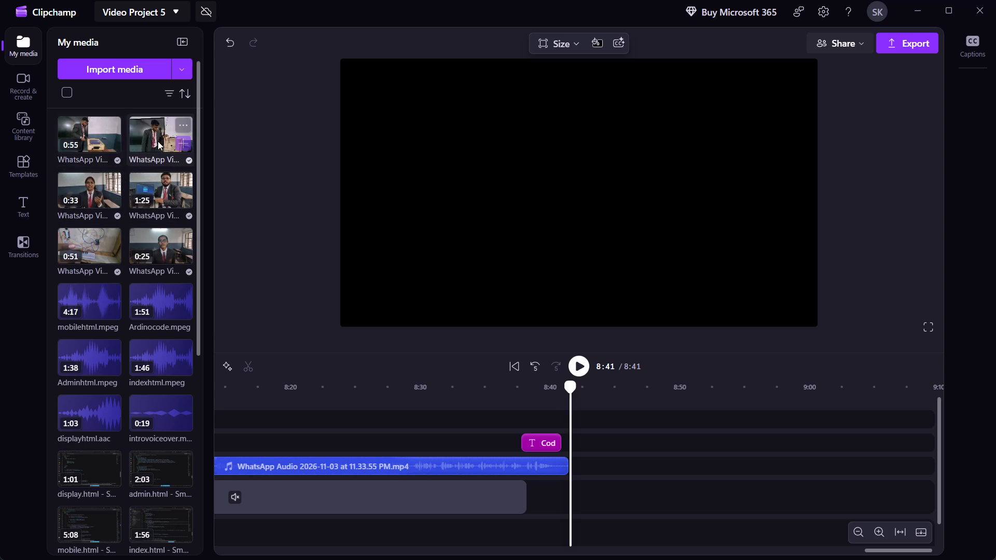
Add the 1:56 index.html screen recording from the imported media to the end of the timeline.
scroll(118, 252, up, 1)
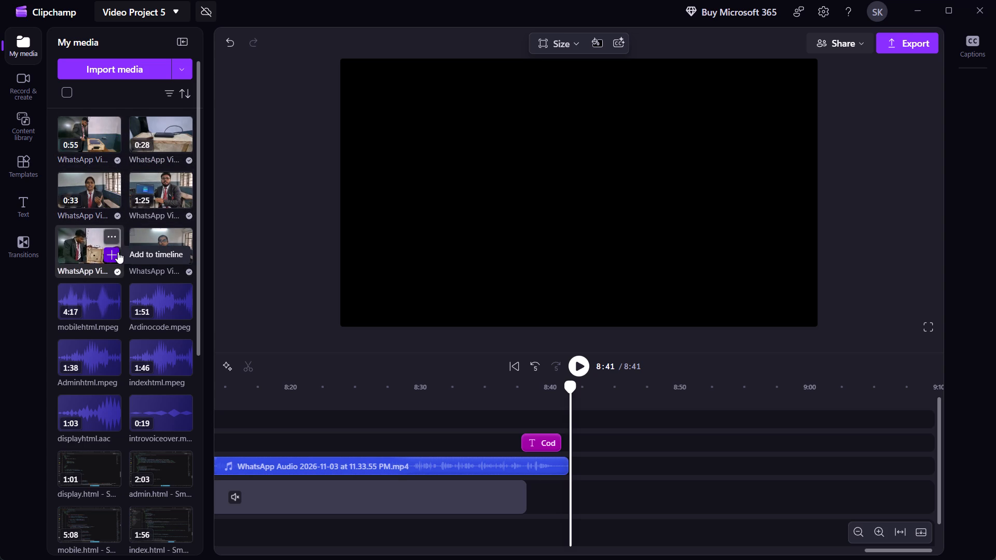
scroll(118, 252, down, 3)
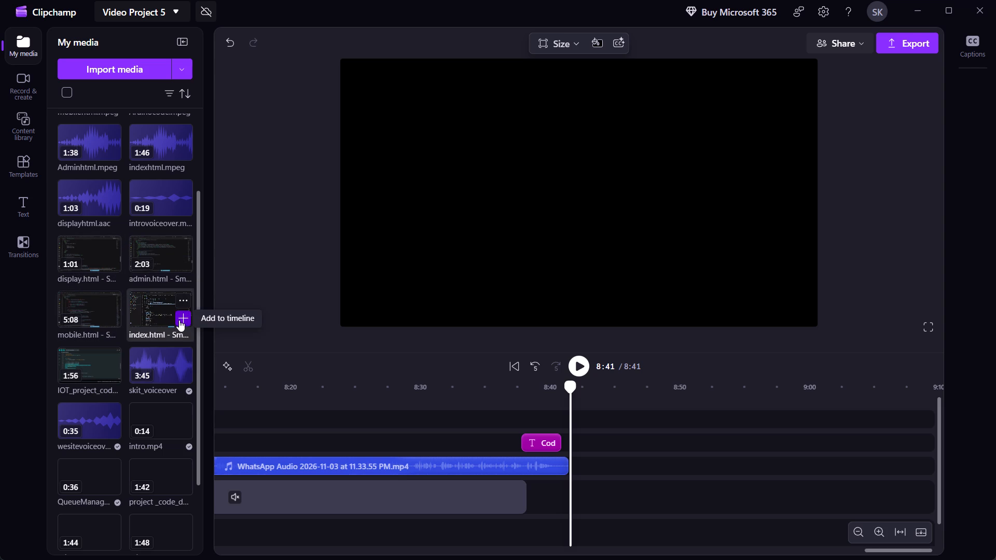
click(179, 320)
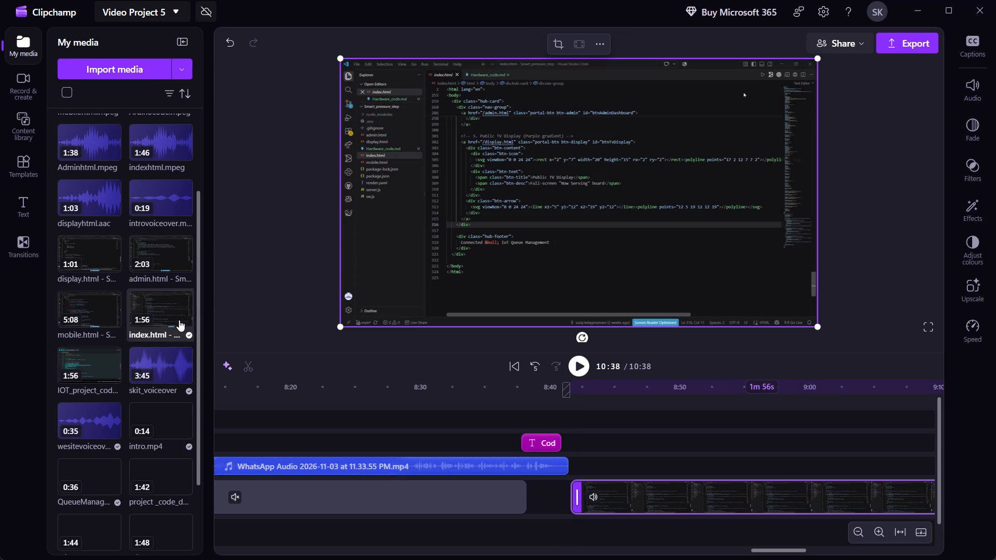
Play back the index.html clip at about 9:23 and its start after the WhatsApp audio, pausing at about 8:43.
click(577, 366)
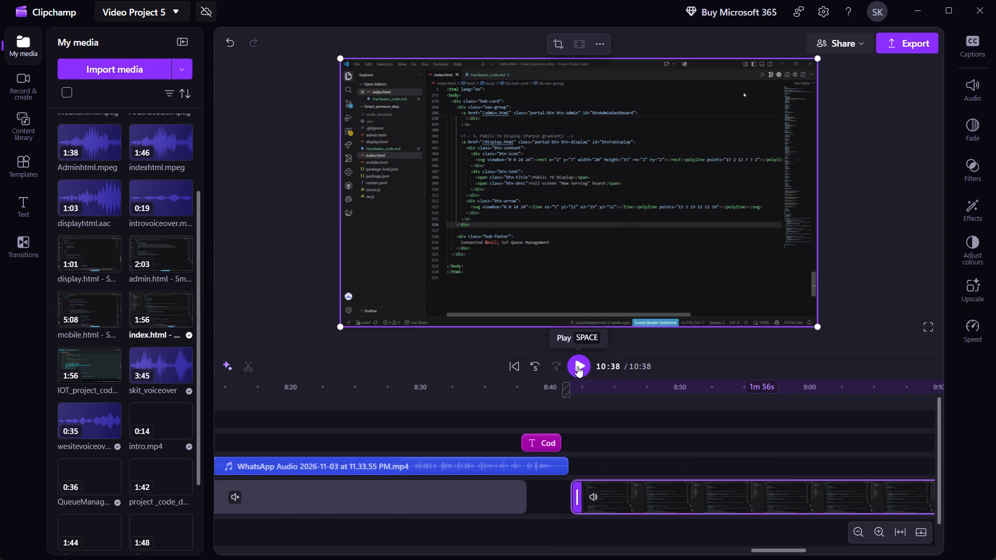
scroll(497, 403, right, 3)
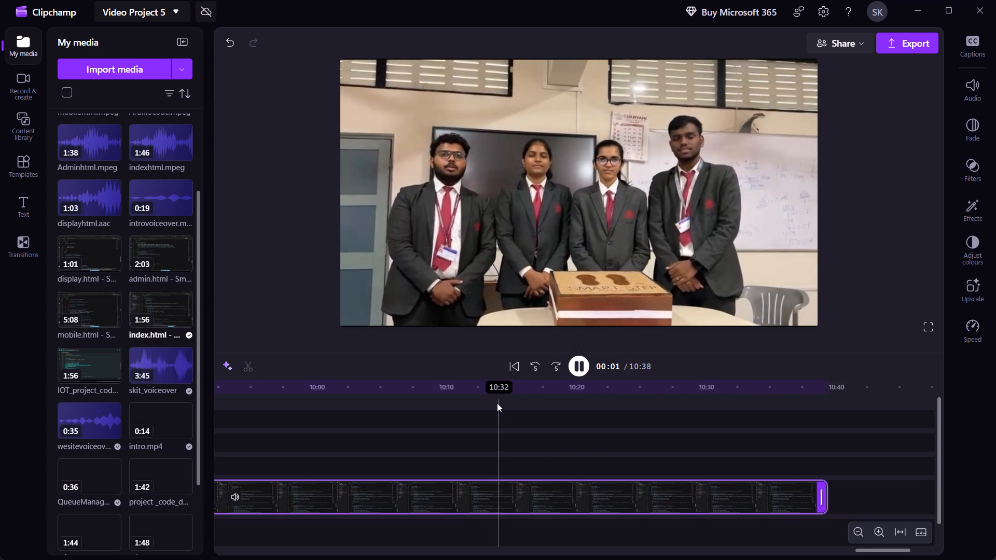
scroll(497, 403, right, 2)
click(368, 398)
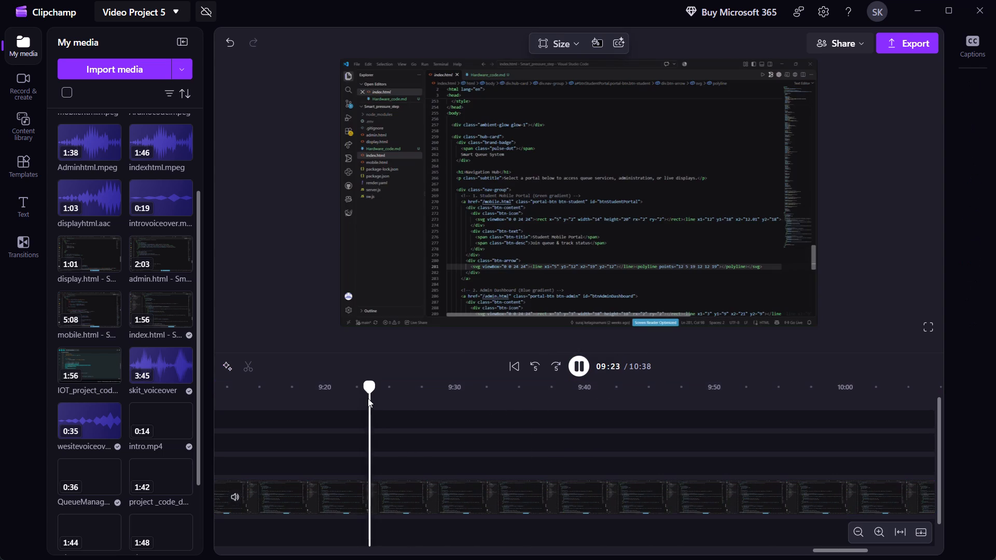
scroll(368, 398, right, 9)
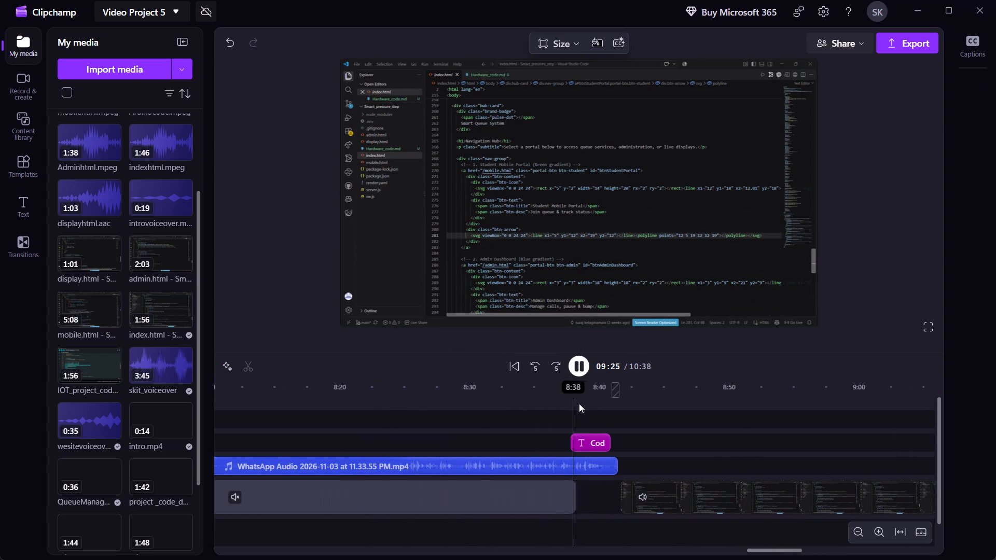
click(584, 412)
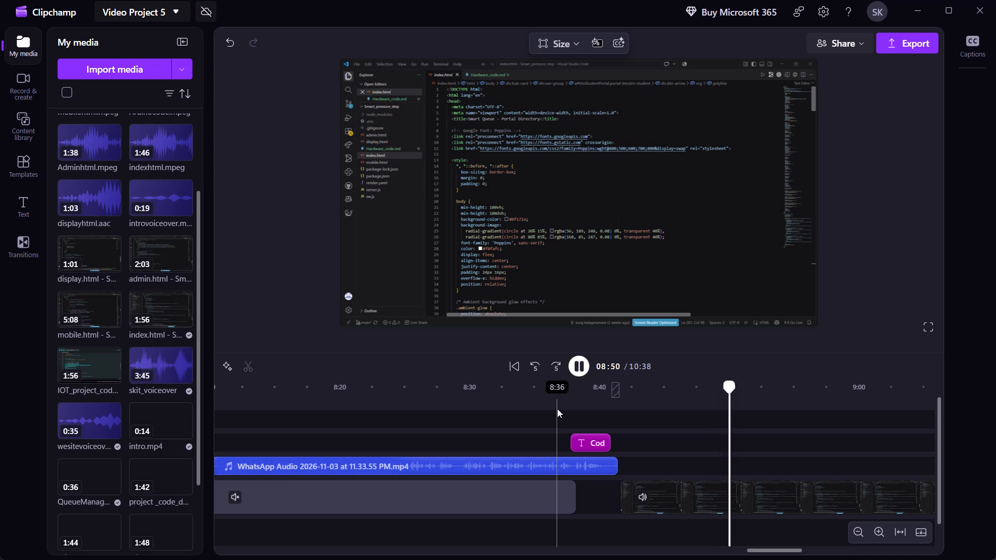
click(625, 427)
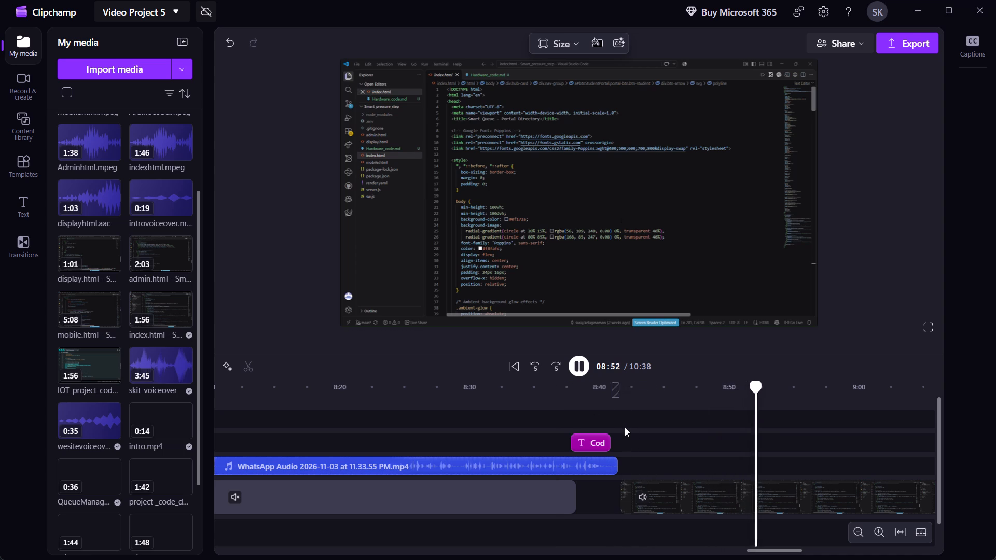
click(584, 372)
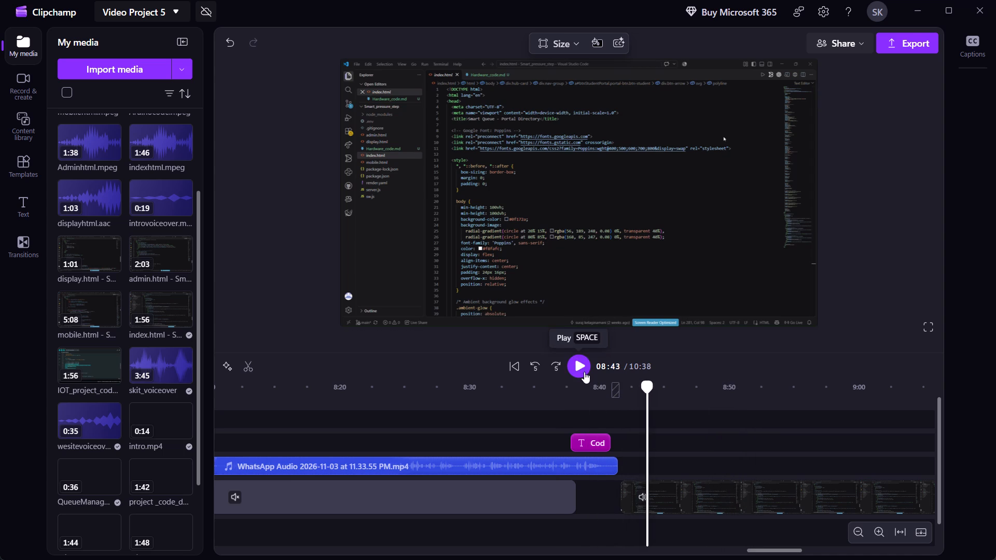
Shift the index.html clip to about 8:49 and insert the IOT_project_code video before it on the same track, starting at about 8:41.
drag(693, 493, 786, 493)
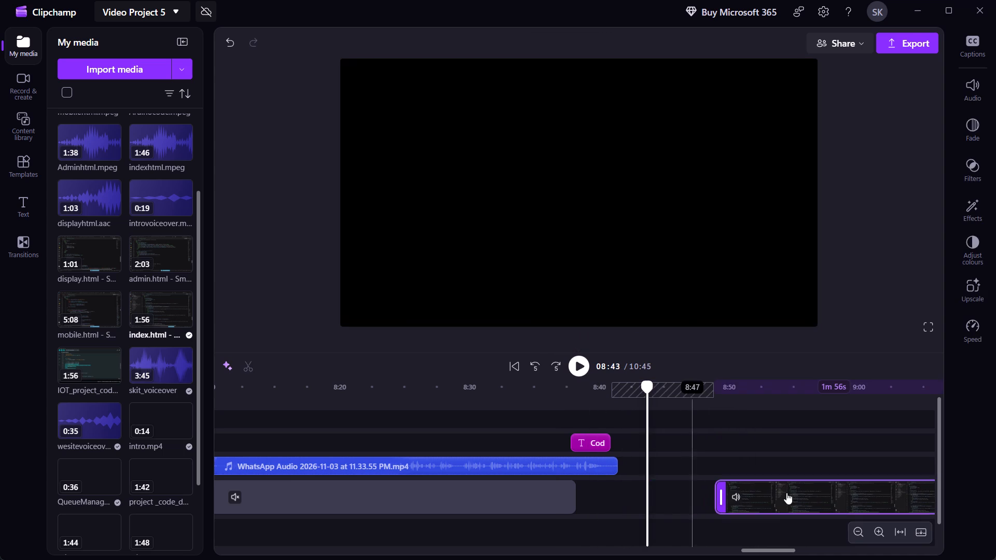
click(94, 360)
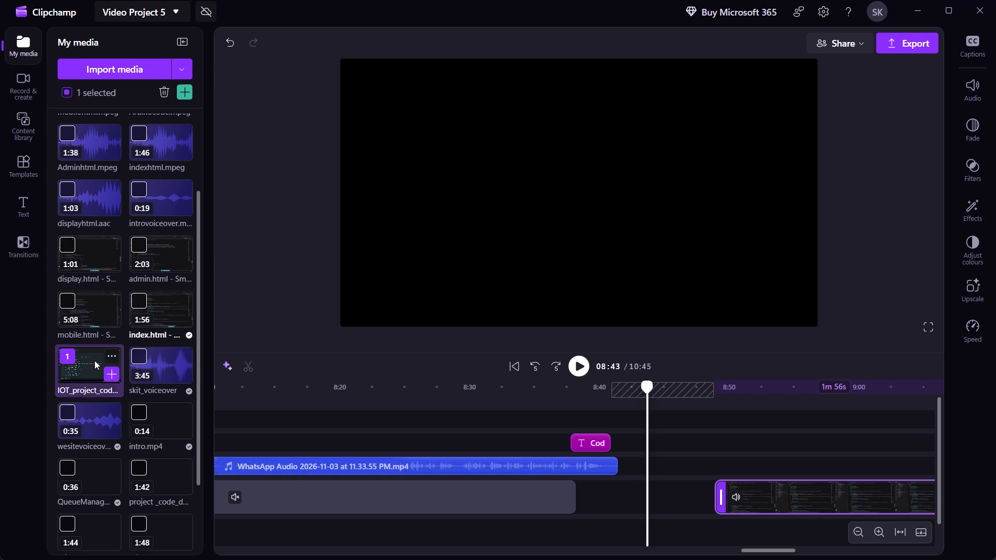
click(107, 371)
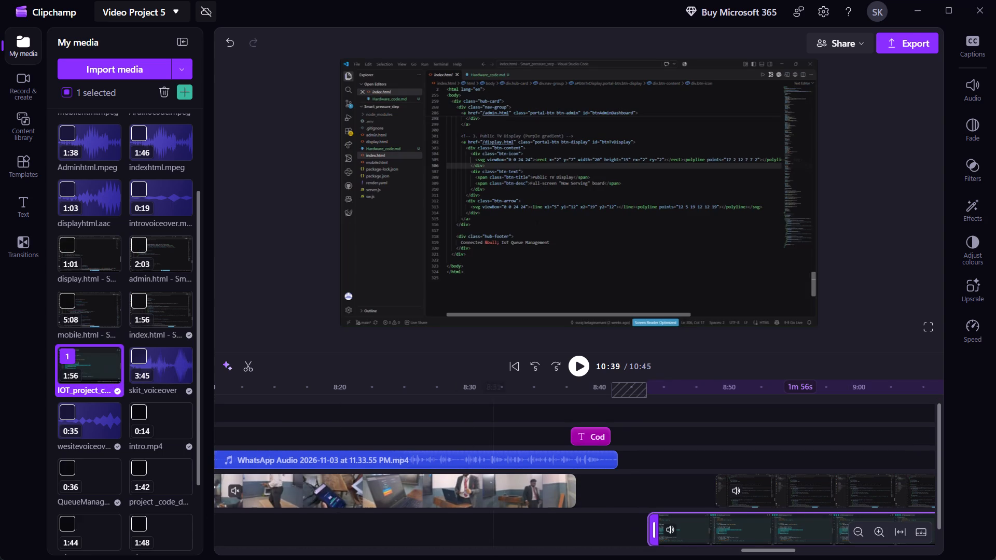
drag(711, 522, 679, 495)
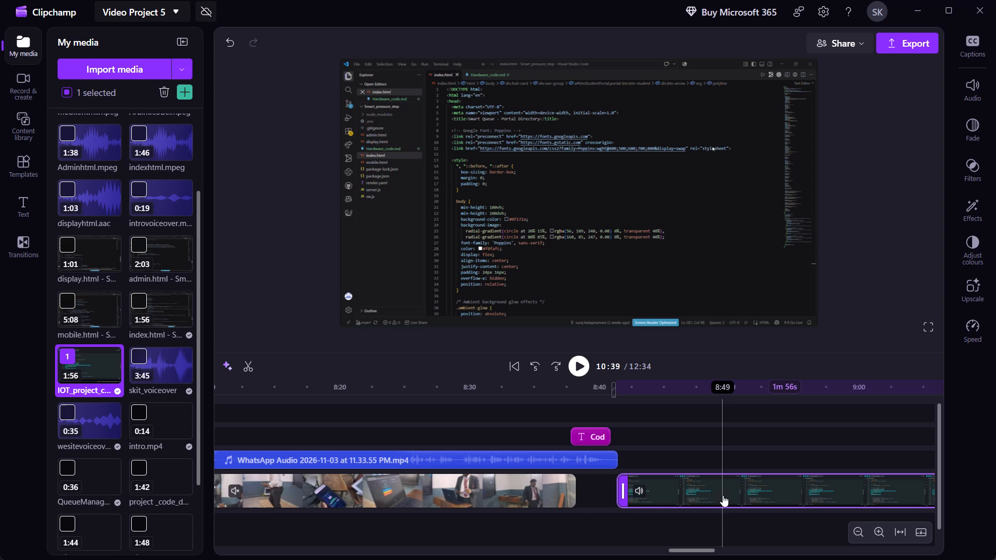
Nudge the code title to end with the WhatsApp audio and start the IOT_project_code clip just after it, at about 8:42.
click(652, 492)
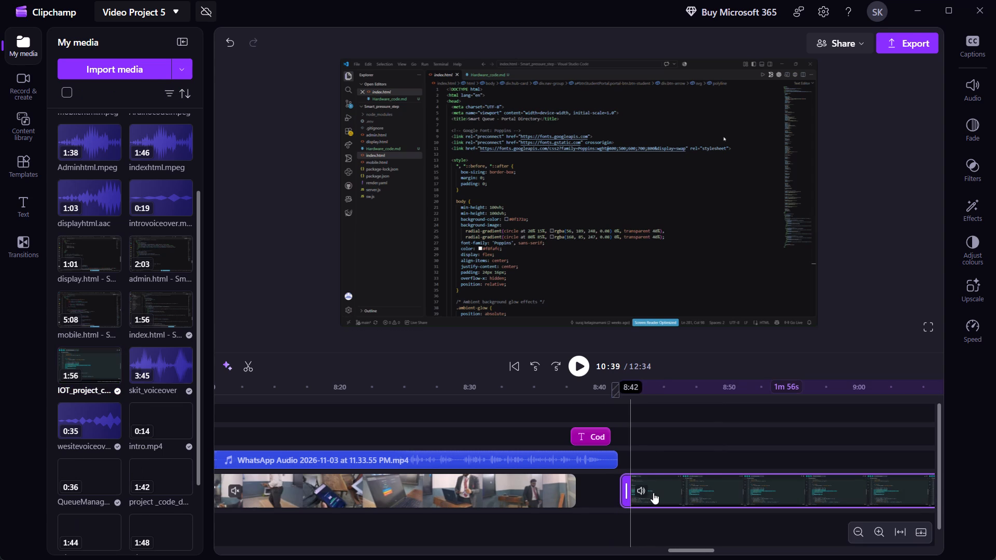
drag(655, 481, 666, 482)
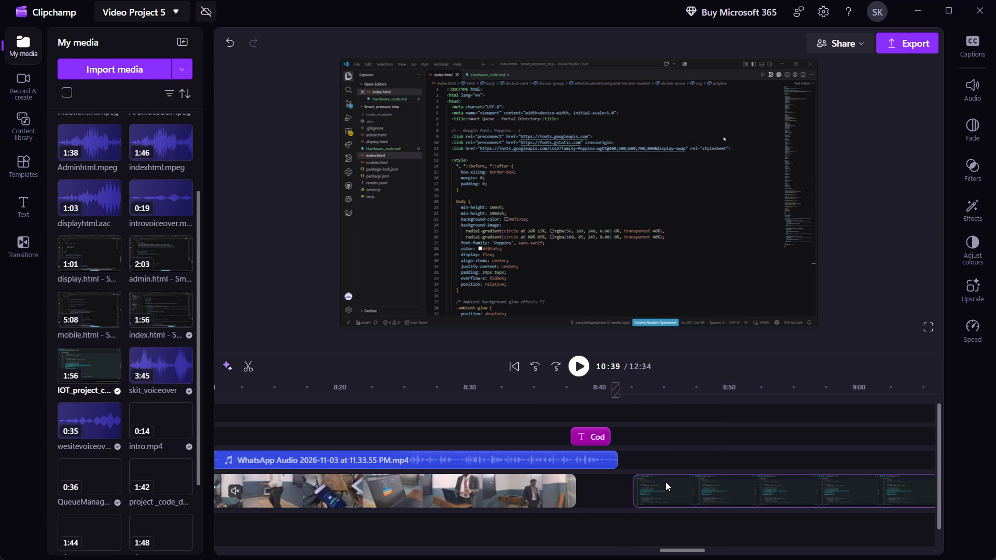
drag(666, 482, 666, 482)
double_click(600, 437)
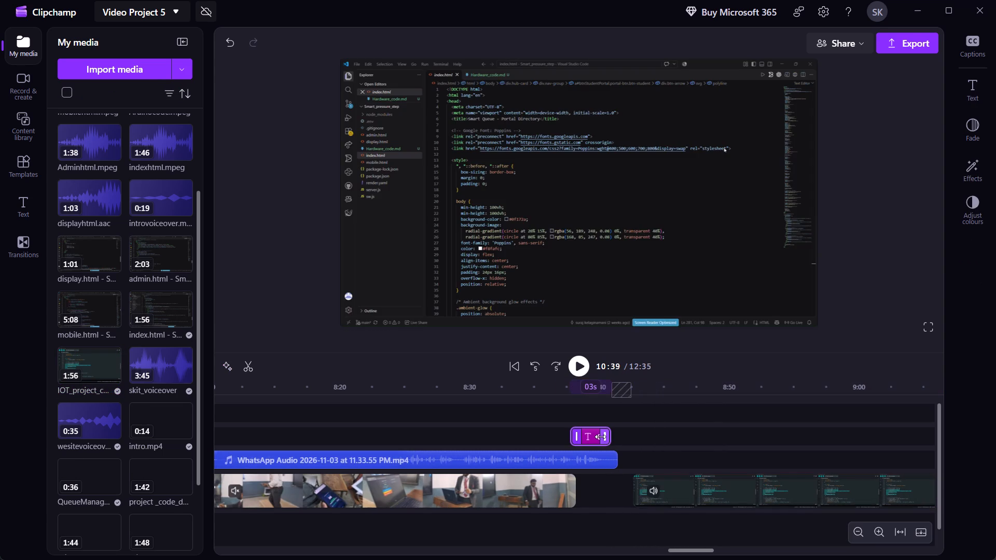
drag(594, 436, 601, 437)
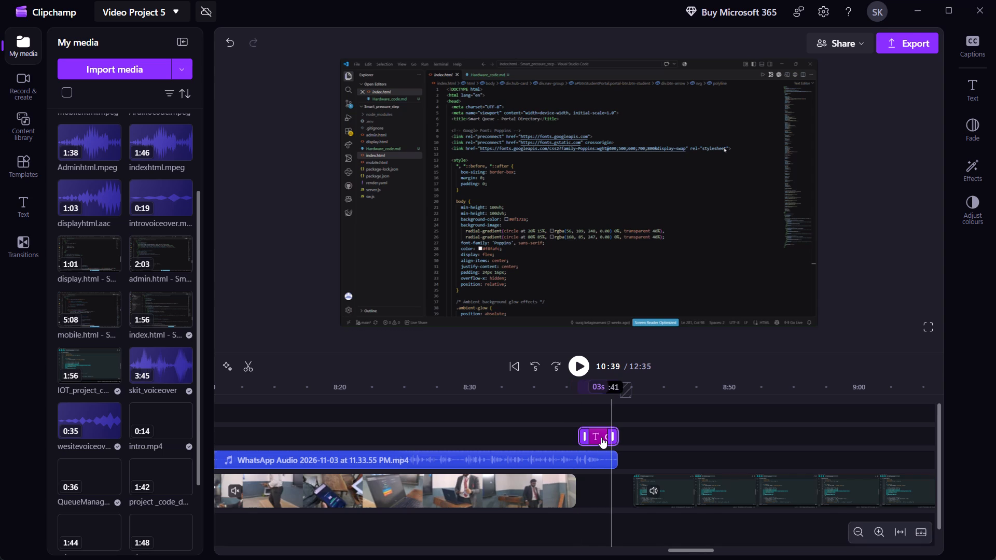
drag(708, 493, 700, 491)
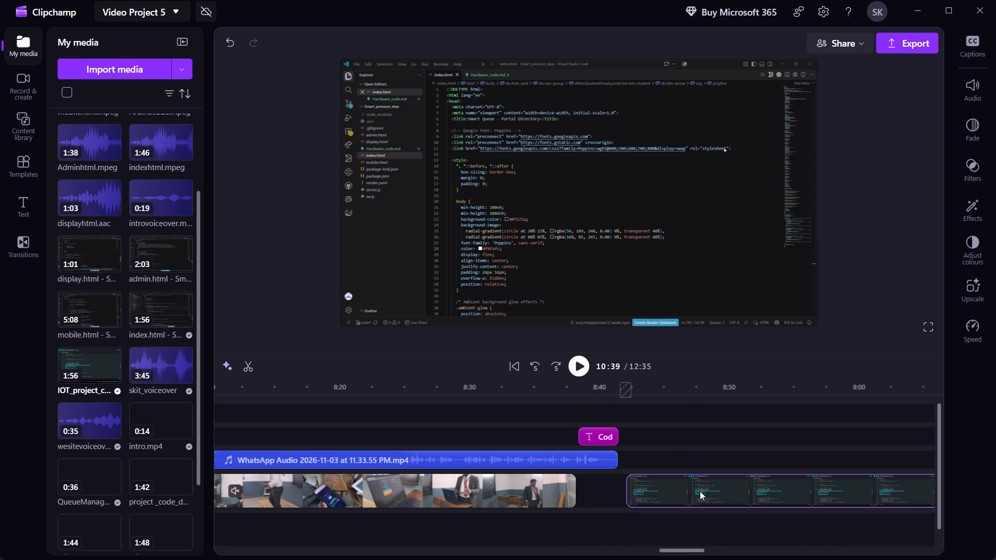
drag(700, 491, 700, 491)
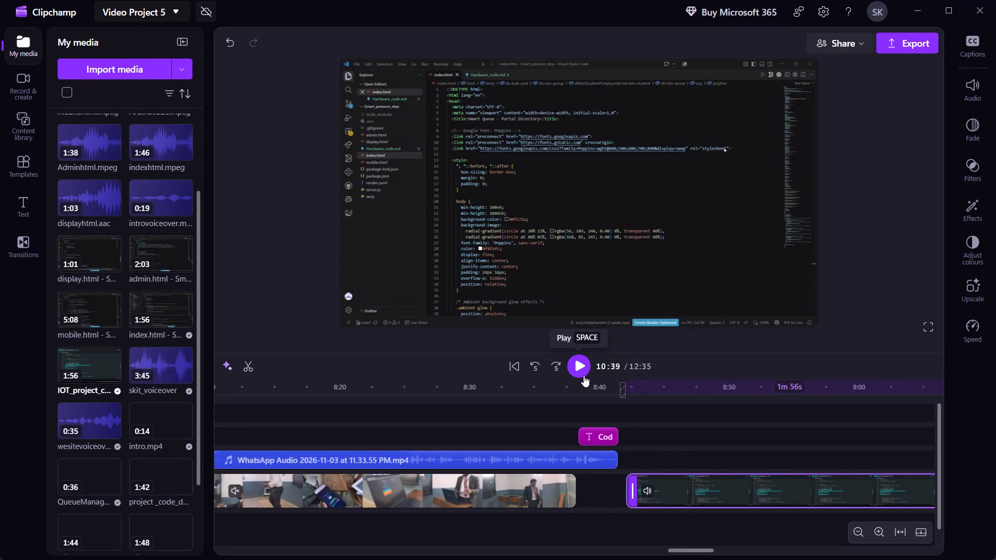
Play back the IOT_project_code clip from its start at about 8:42, pausing at about 8:55.
click(630, 416)
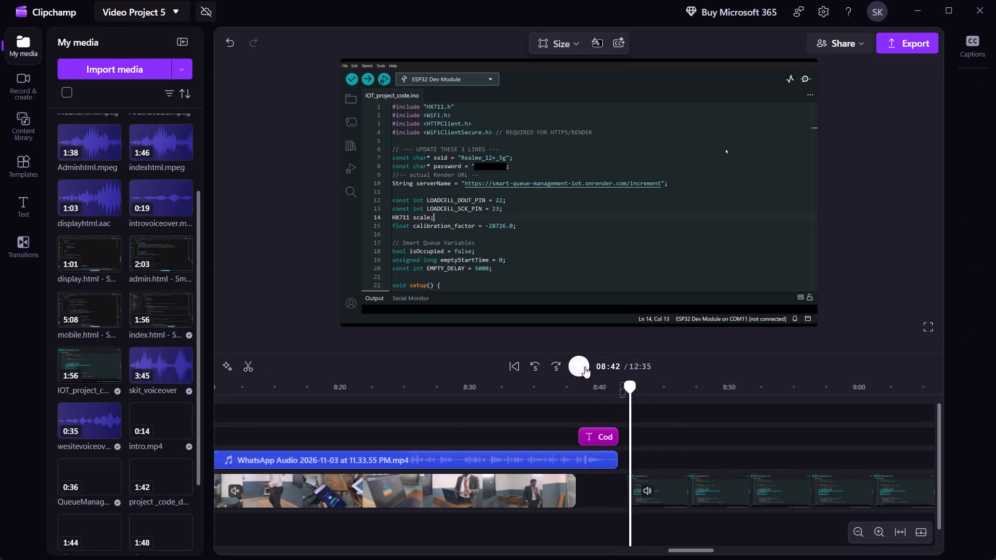
click(579, 365)
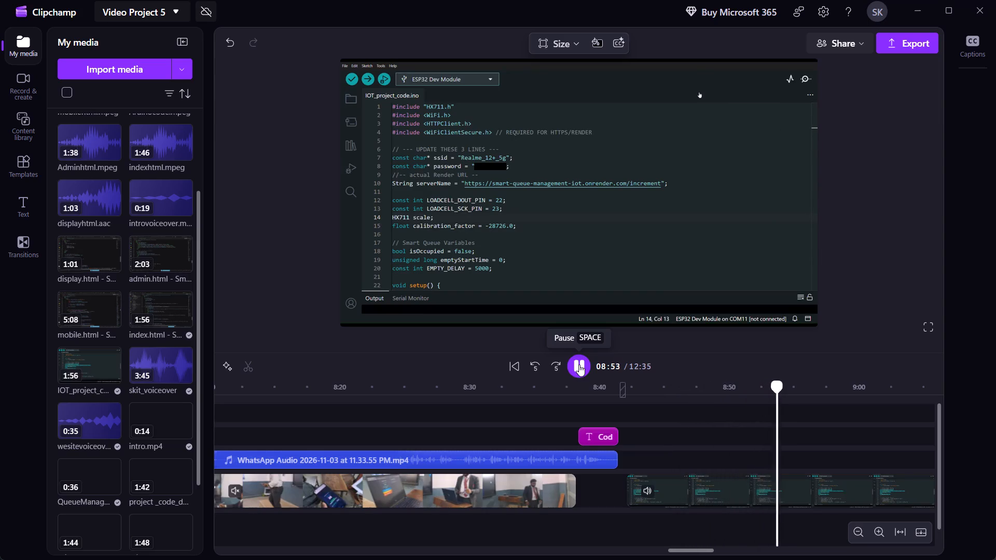
click(579, 365)
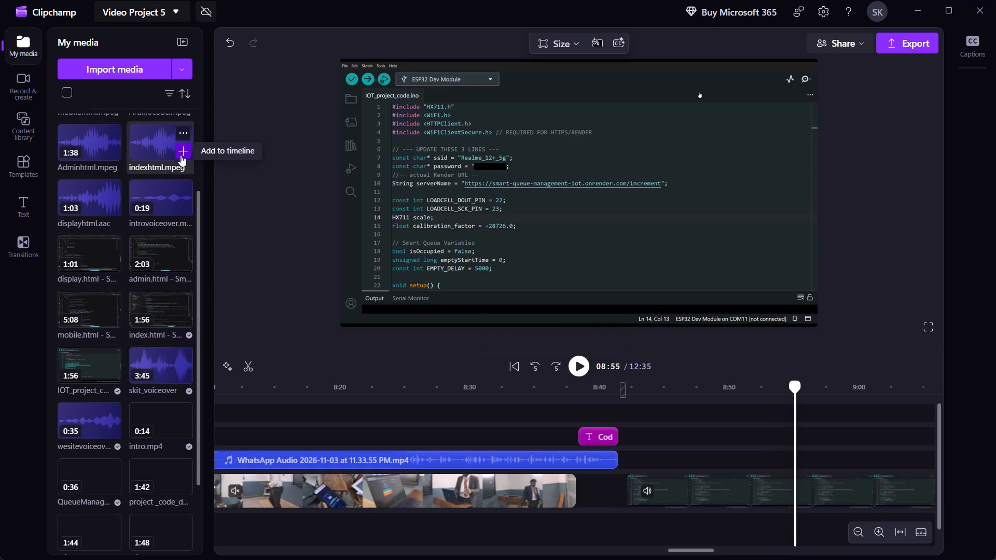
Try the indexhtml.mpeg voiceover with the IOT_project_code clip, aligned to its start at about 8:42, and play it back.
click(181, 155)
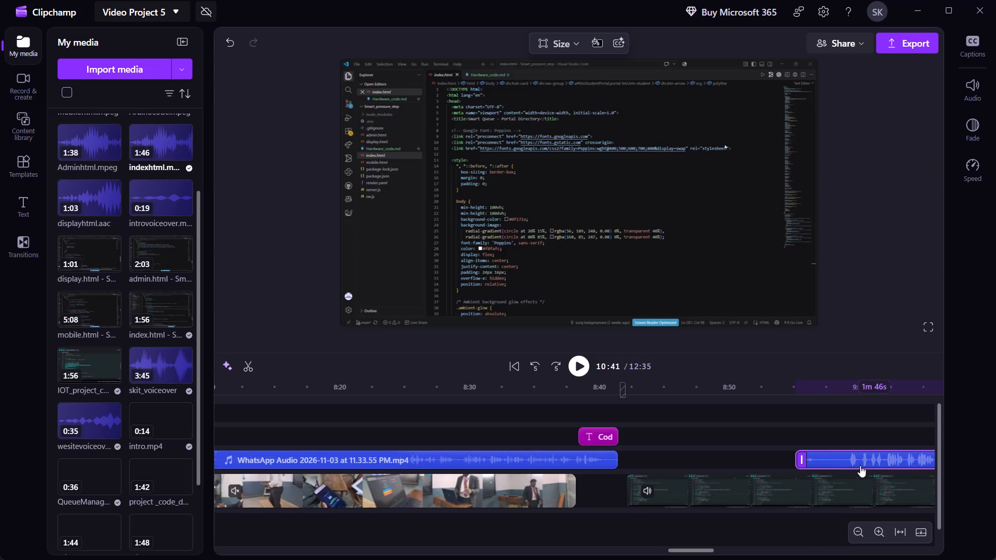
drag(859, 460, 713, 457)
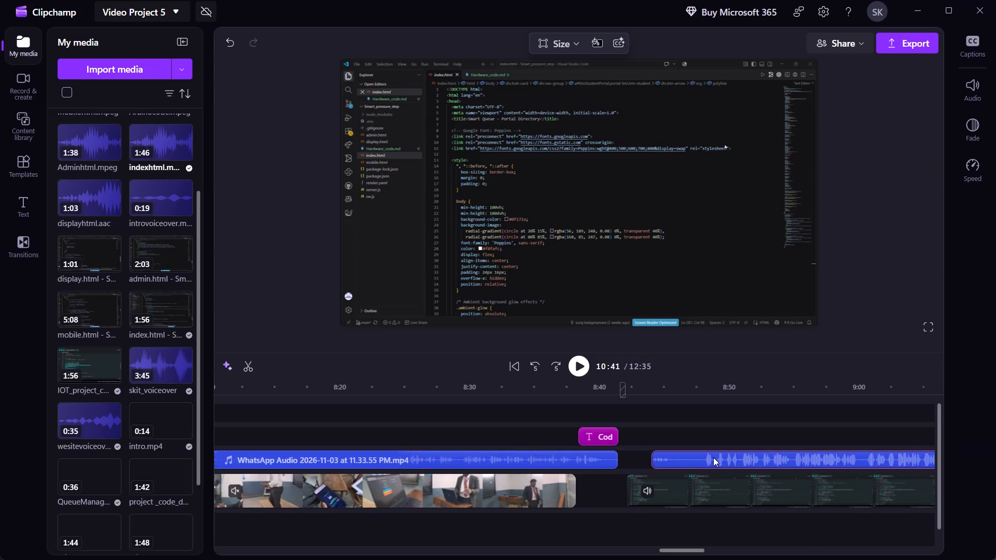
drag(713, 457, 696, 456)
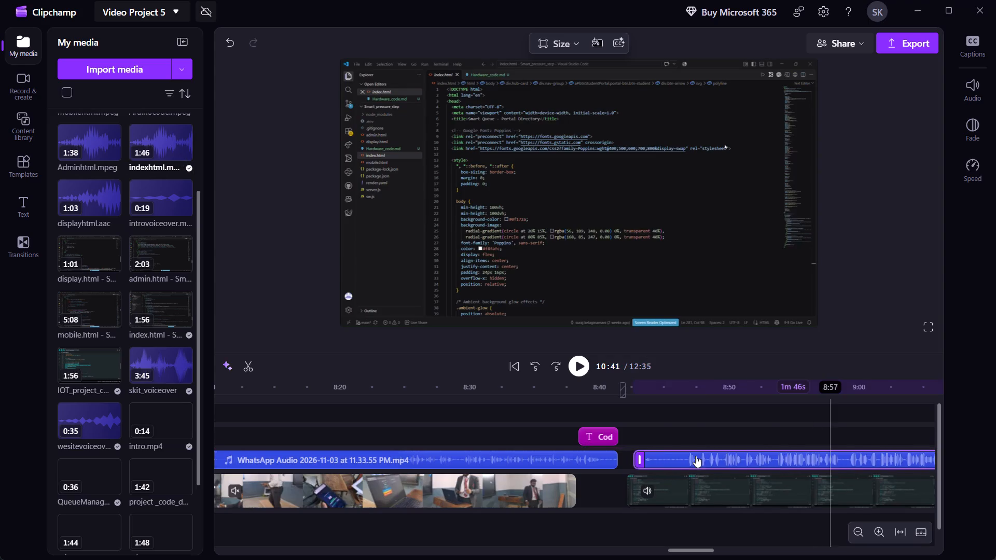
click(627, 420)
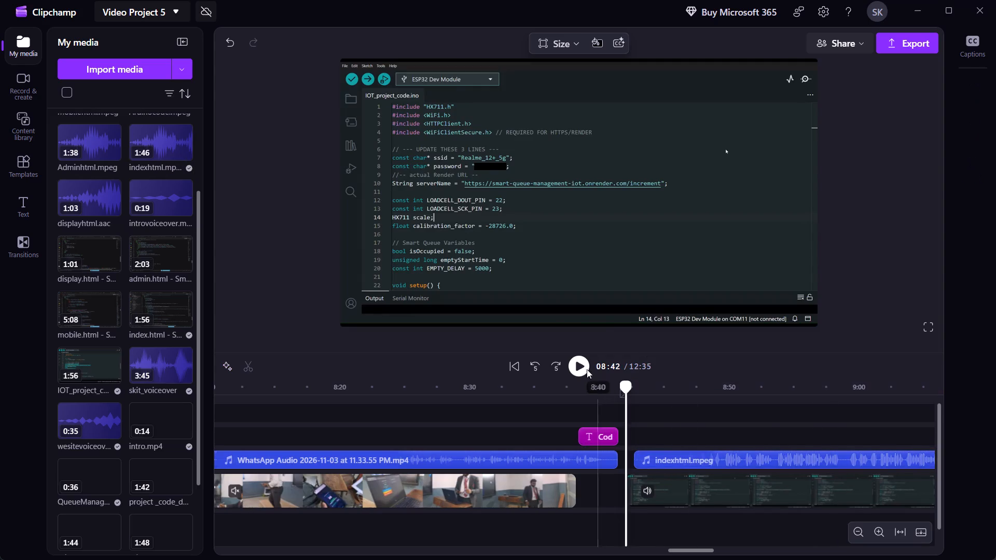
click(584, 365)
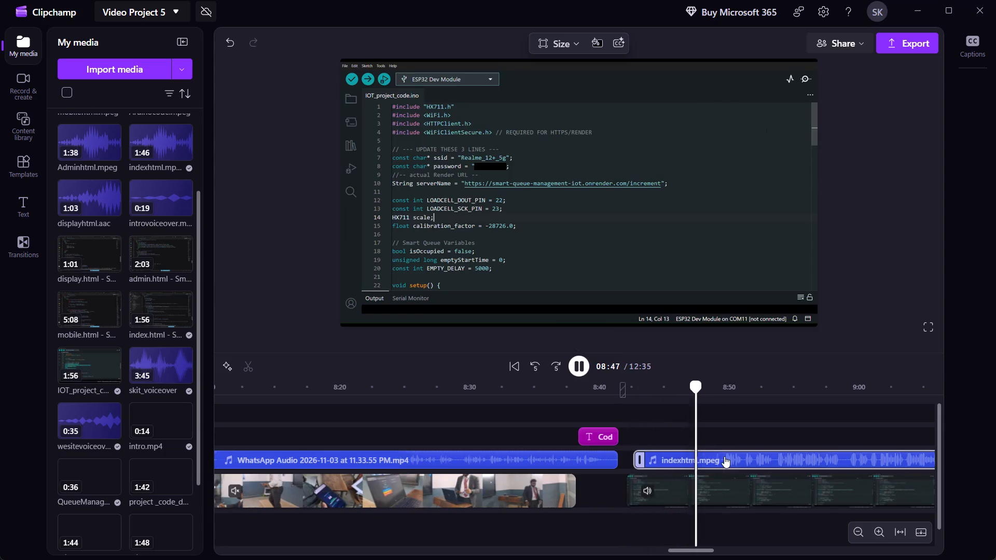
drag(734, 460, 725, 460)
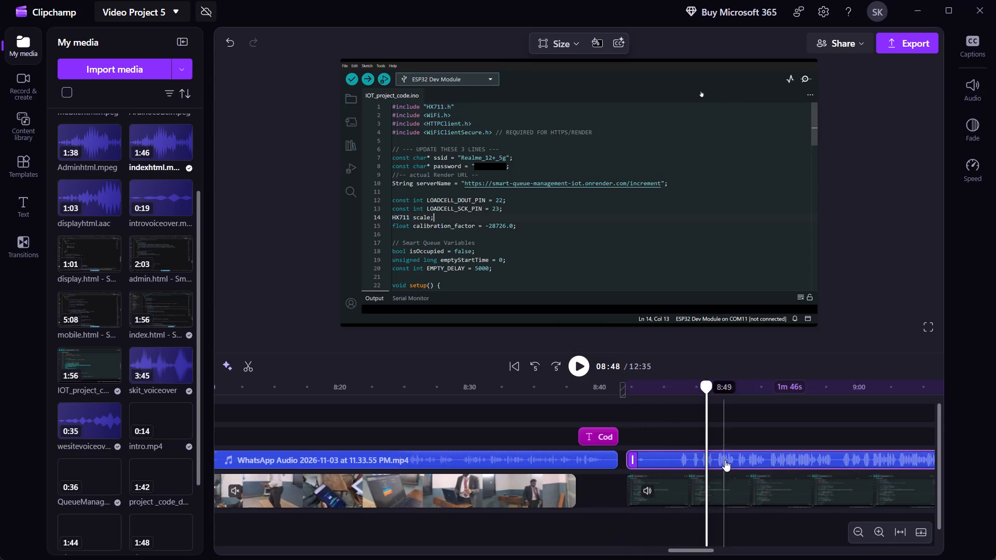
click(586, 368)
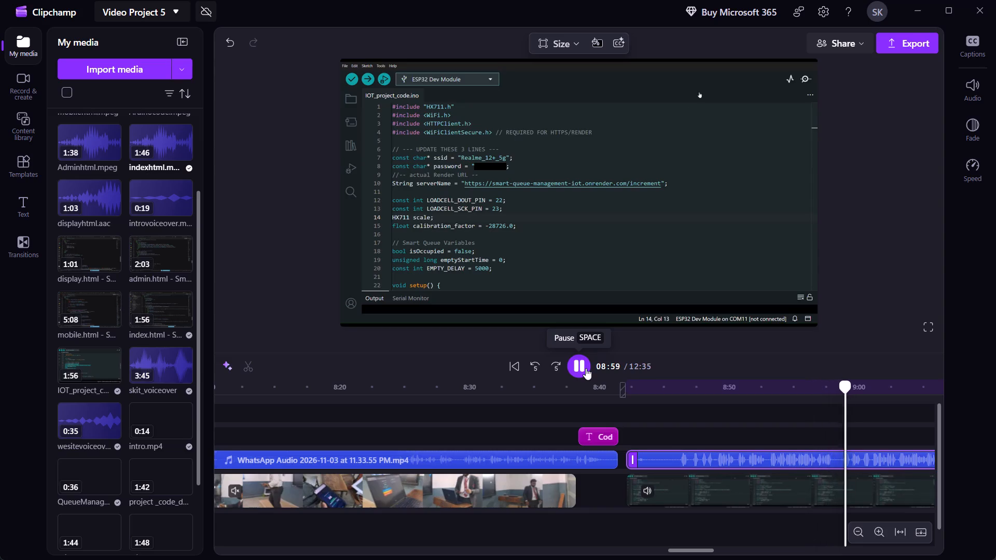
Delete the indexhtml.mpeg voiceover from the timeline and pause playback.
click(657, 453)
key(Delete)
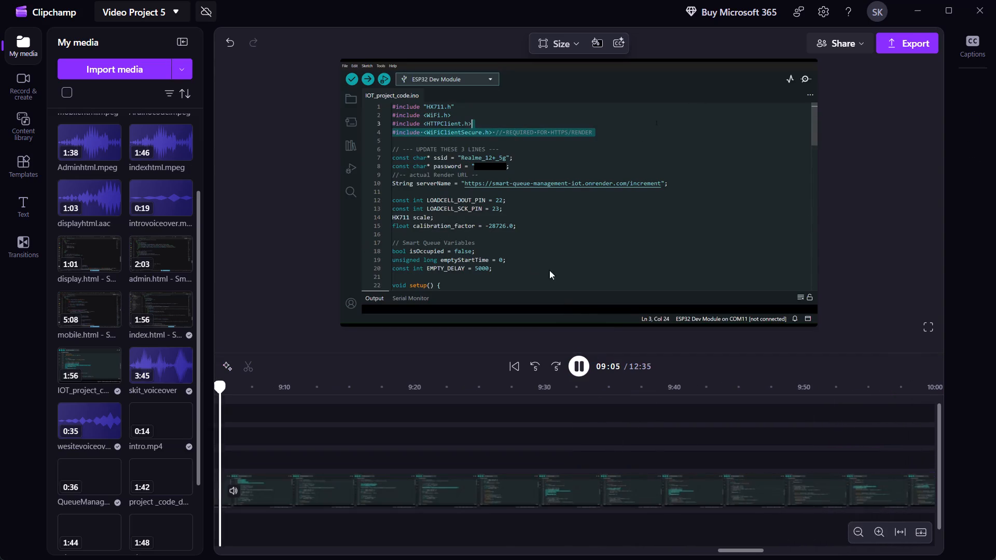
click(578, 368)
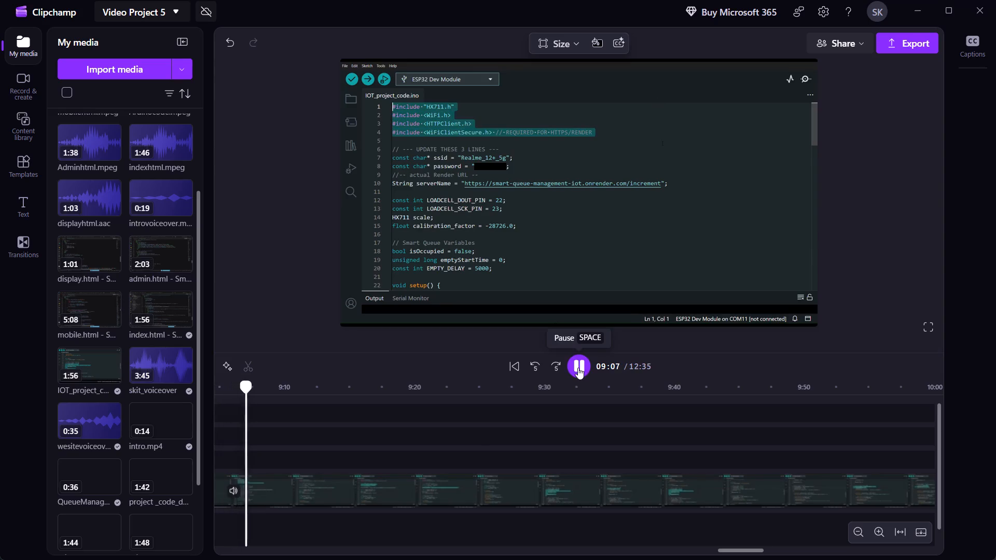
Add the 1:51 Ardinocode.mpeg voiceover to the audio track and align its start with the IOT_project_code clip at about 8:42.
scroll(472, 436, right, 2)
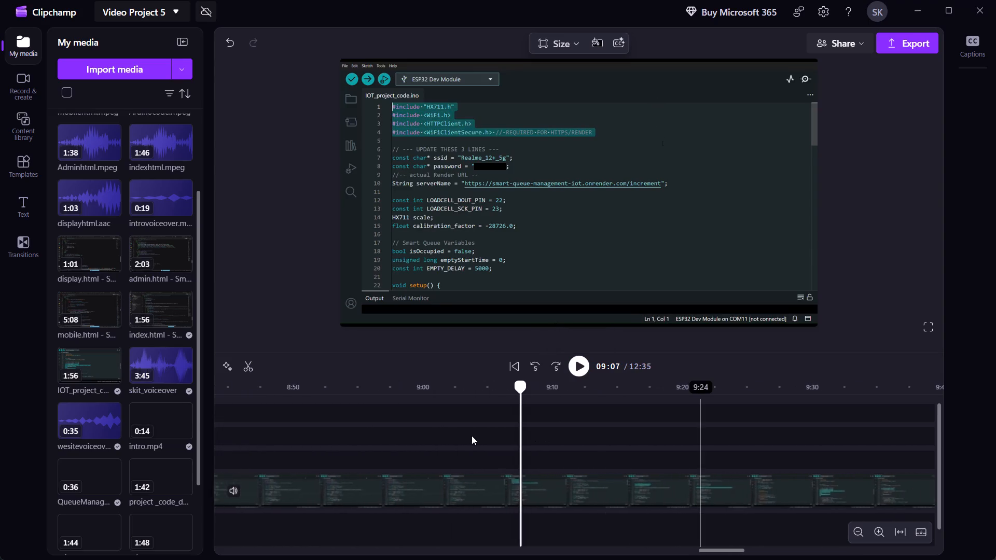
scroll(472, 436, right, 1)
click(507, 435)
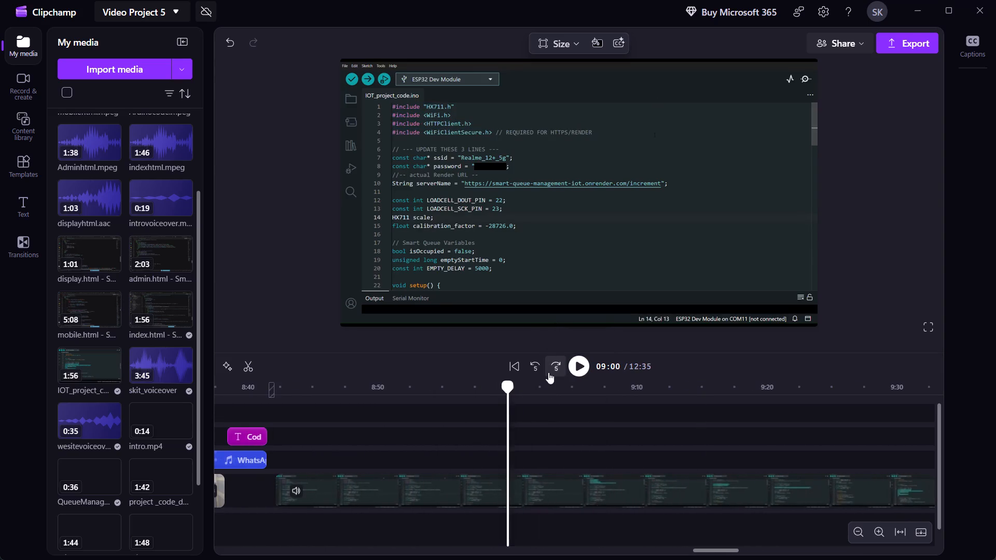
click(495, 491)
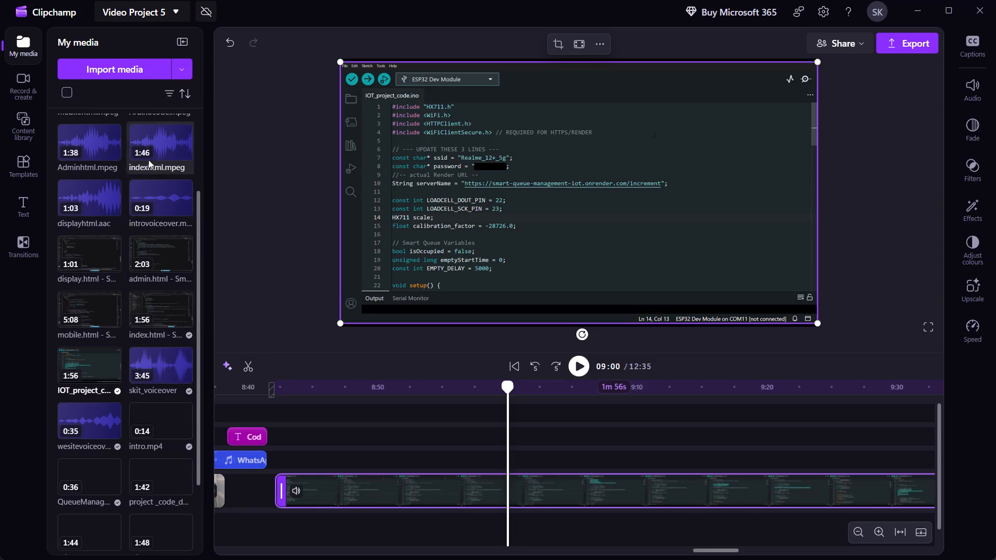
scroll(122, 190, up, 1)
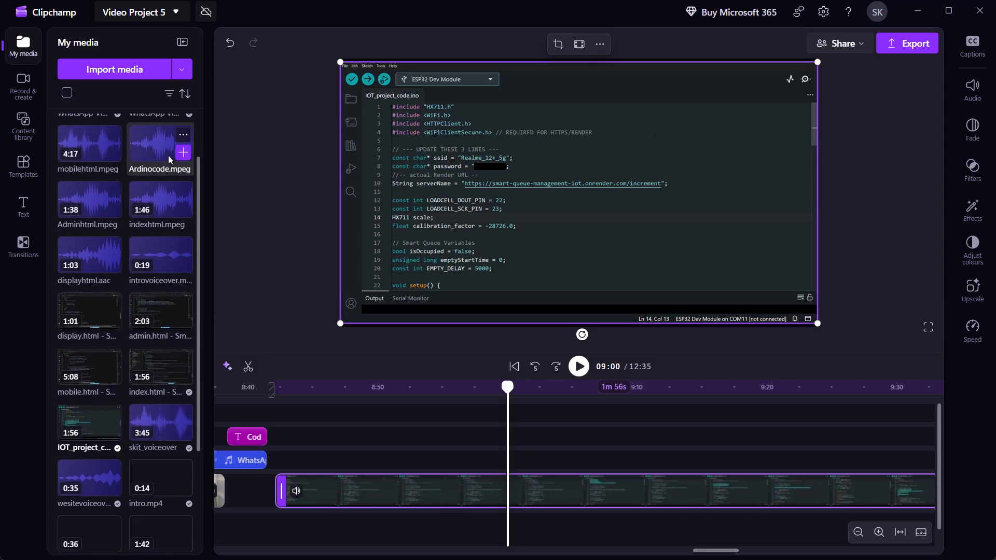
click(184, 156)
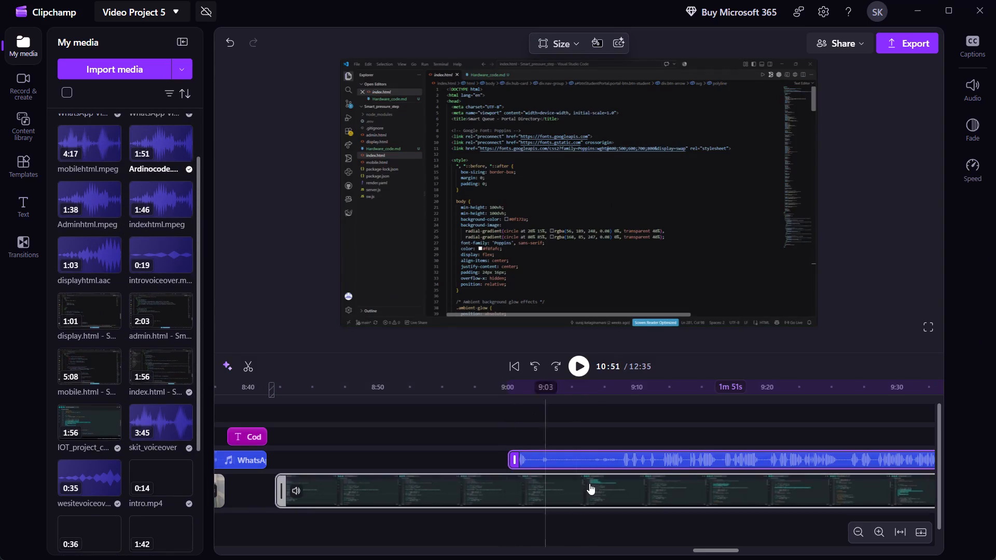
drag(590, 459, 367, 454)
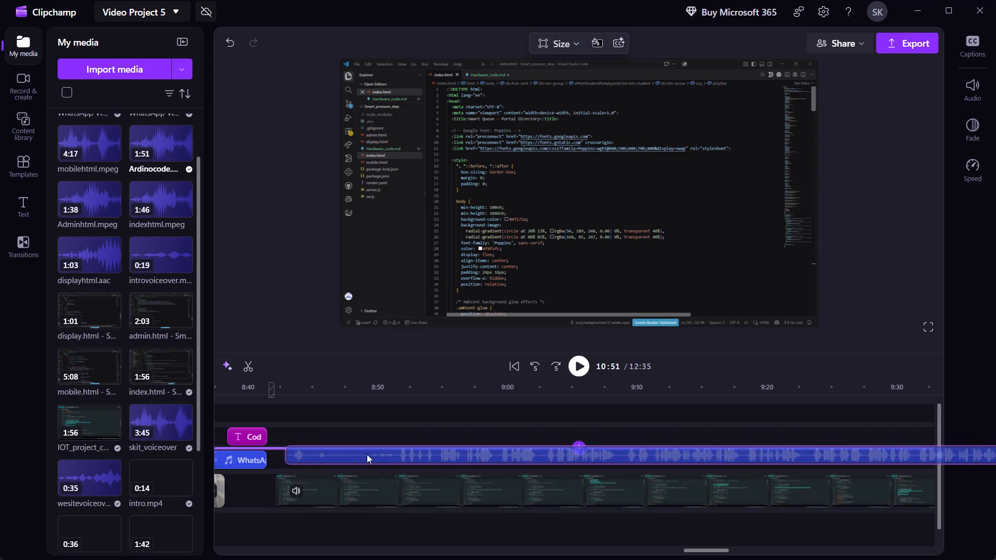
drag(367, 454, 358, 459)
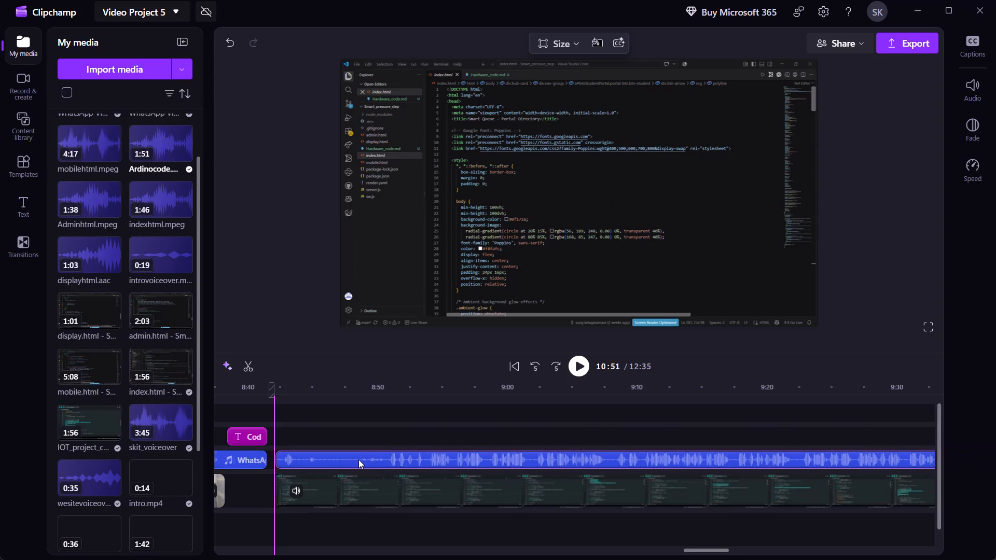
drag(358, 459, 356, 459)
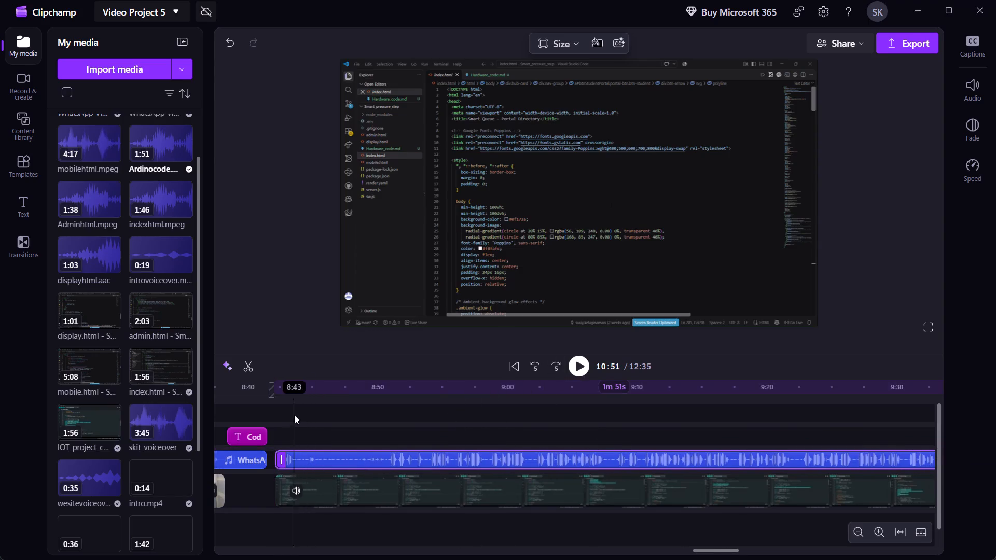
Play back several passages between about 8:43 and 9:11 to compare the Ardinocode voiceover's timing with the code recording.
click(294, 415)
click(576, 363)
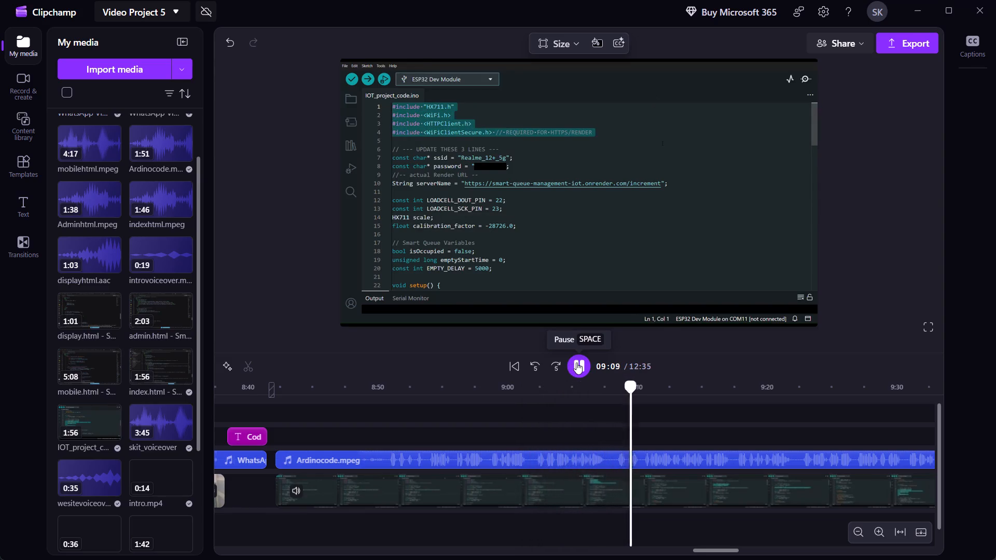
click(576, 362)
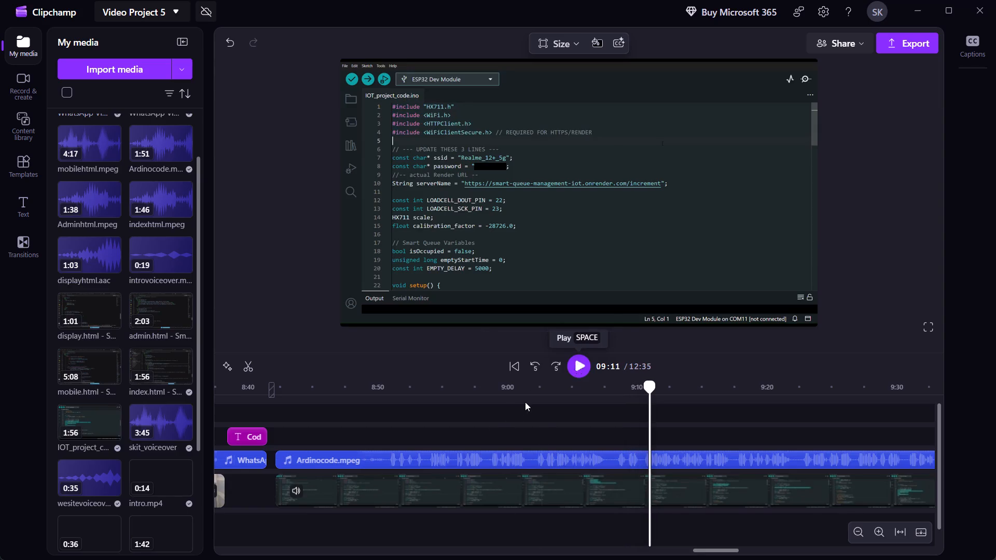
click(432, 480)
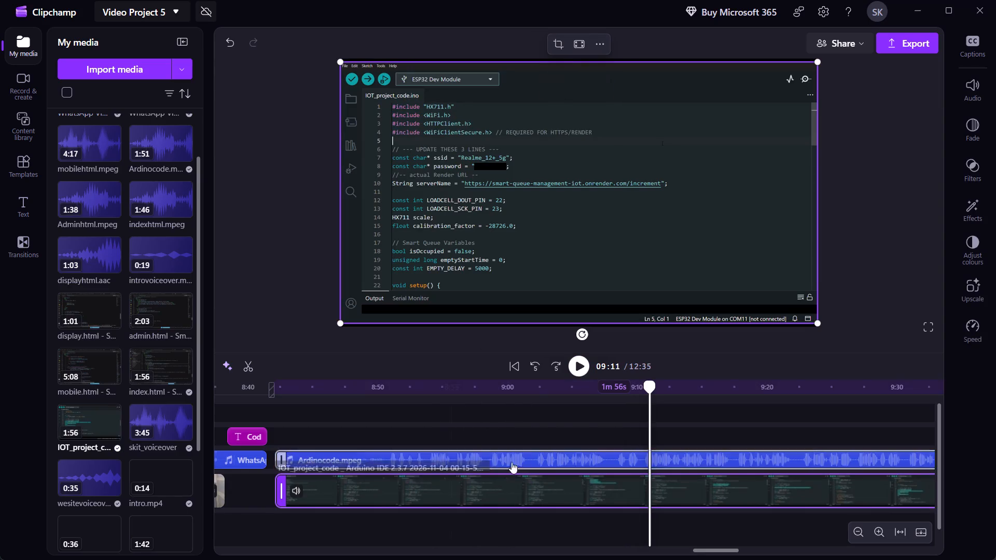
drag(648, 384, 562, 404)
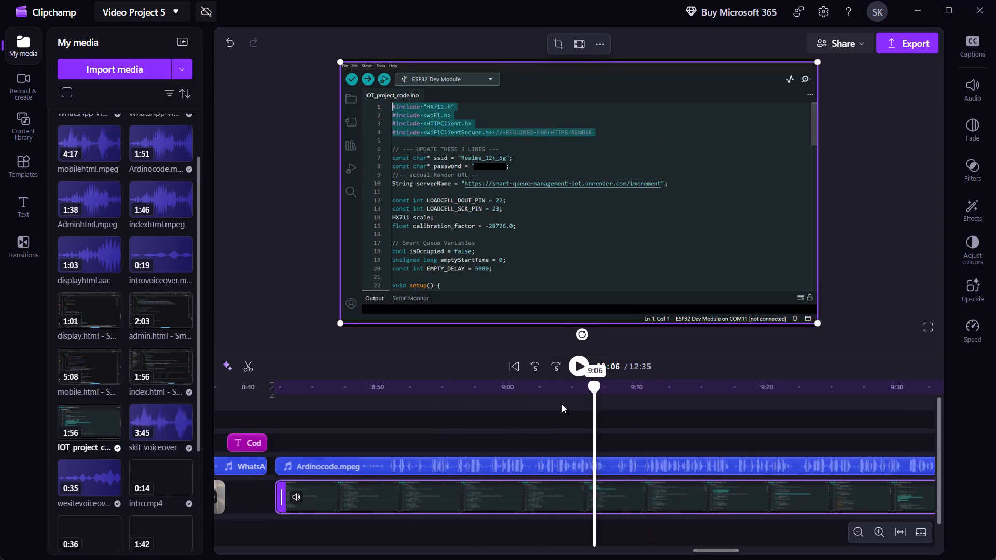
drag(562, 404, 533, 404)
click(578, 357)
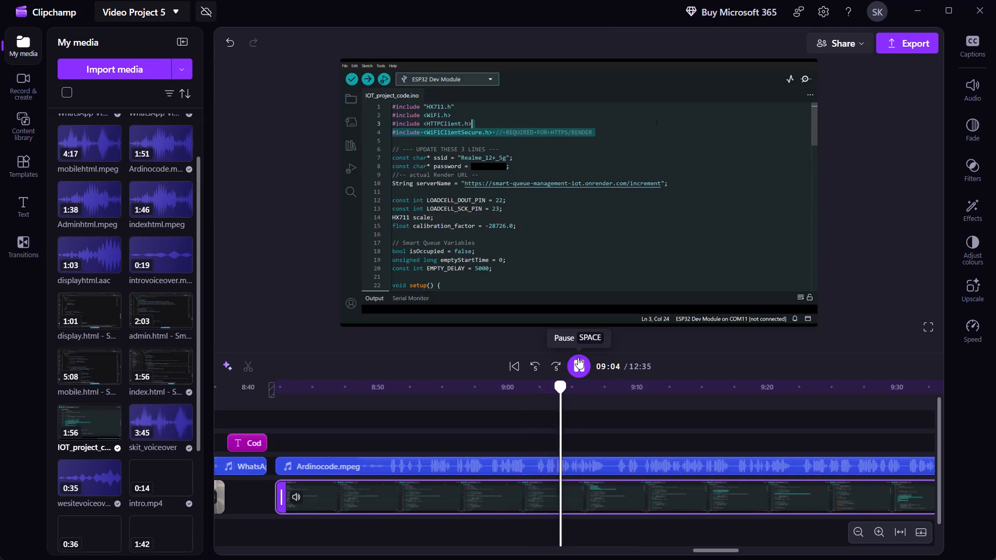
click(578, 357)
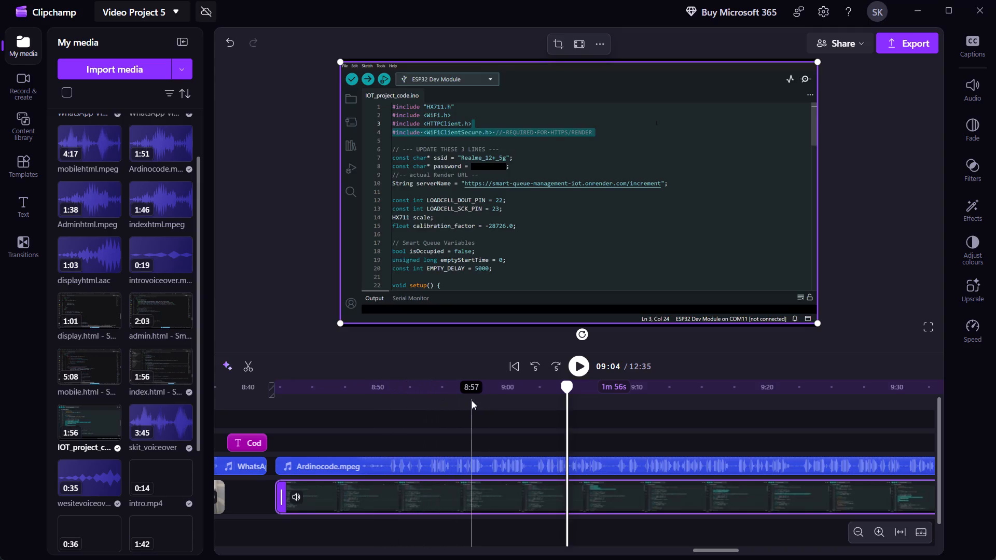
drag(567, 384, 407, 402)
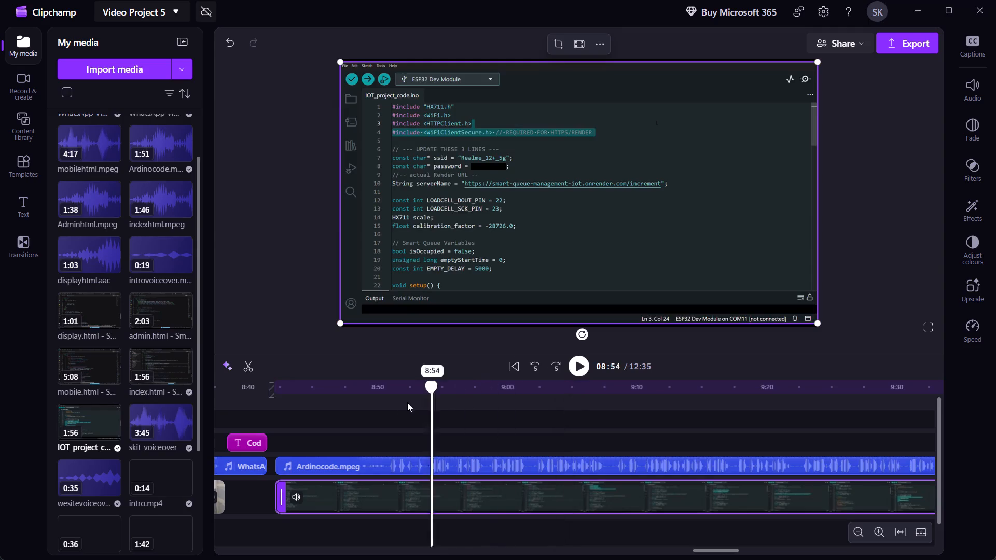
drag(407, 402, 362, 410)
click(575, 369)
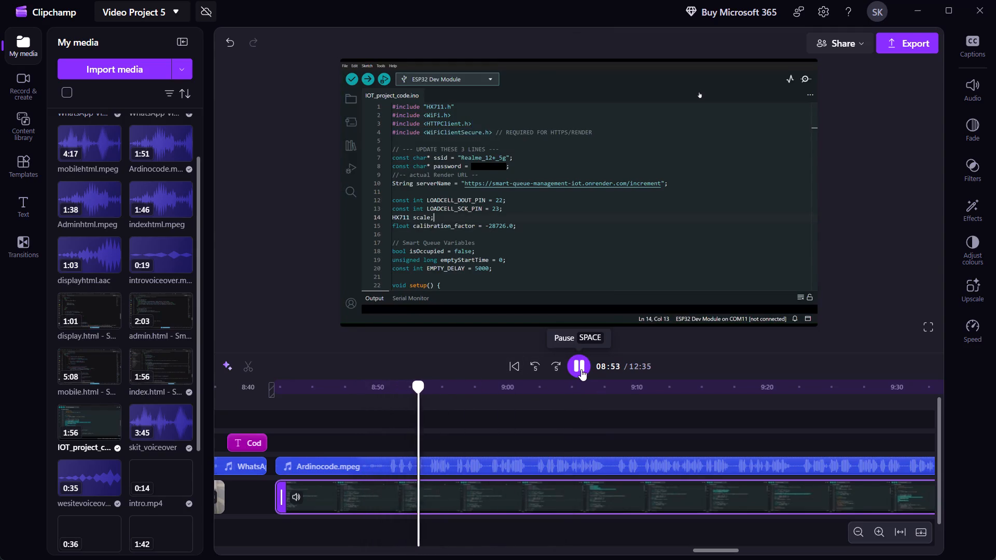
click(581, 369)
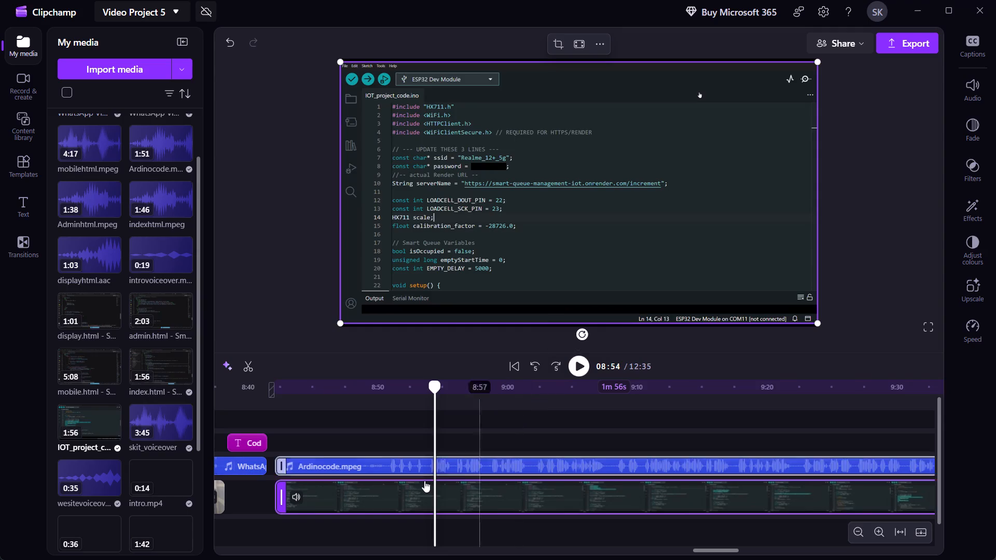
Split the IOT_project_code clip at about 8:53.
click(423, 482)
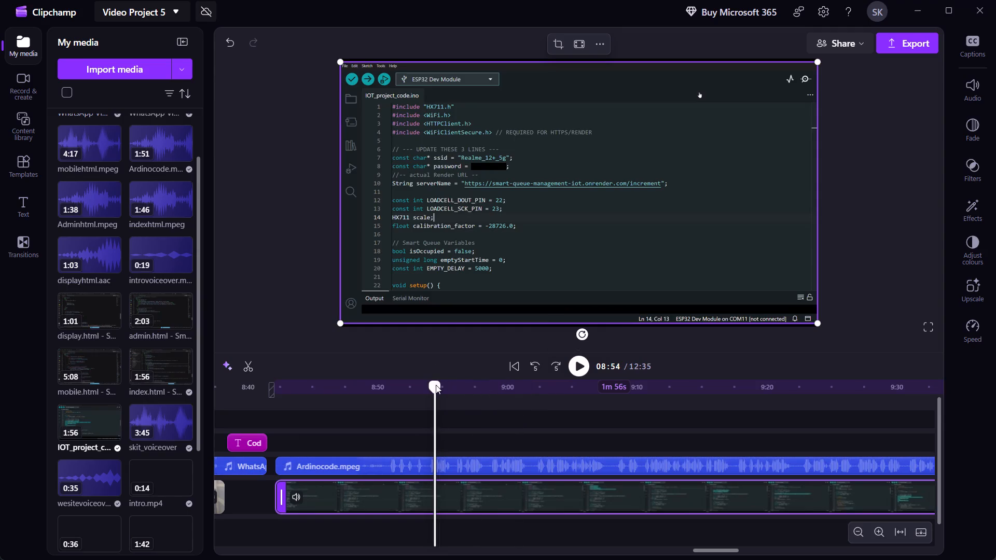
drag(436, 385, 422, 391)
click(399, 502)
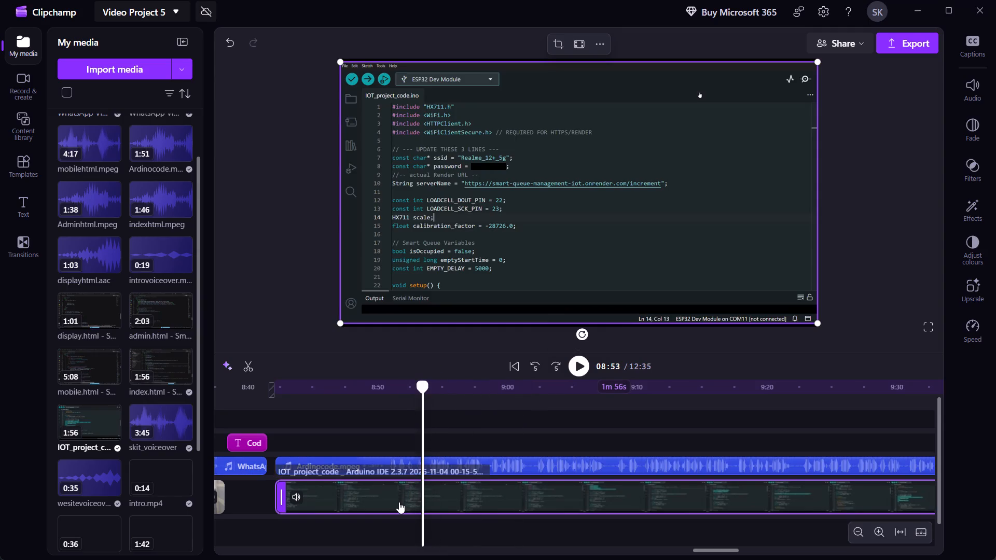
click(245, 369)
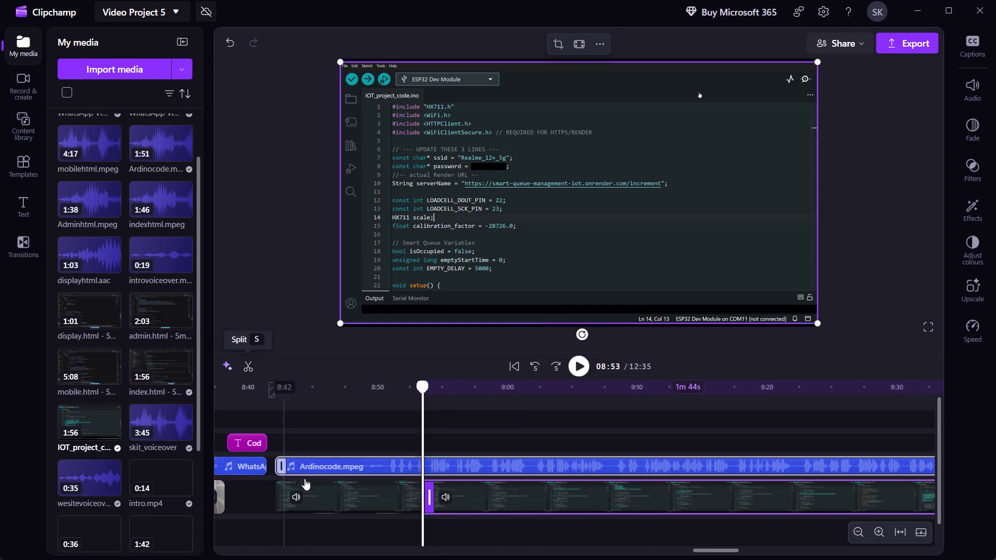
Delete the 11-second opening piece of the IOT_project_code clip and move the remaining piece to start with the Ardinocode voiceover at about 8:42.
click(327, 484)
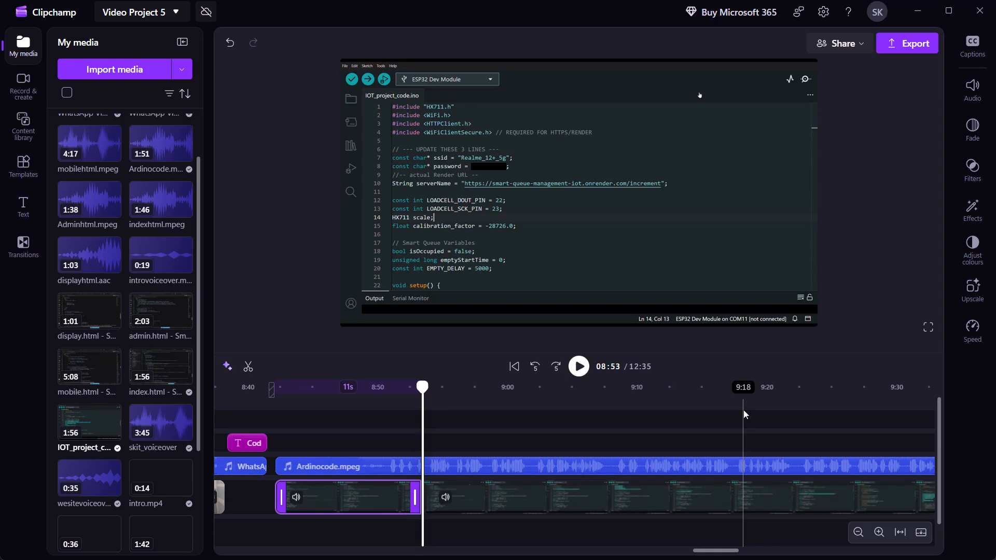
click(371, 496)
right_click(371, 496)
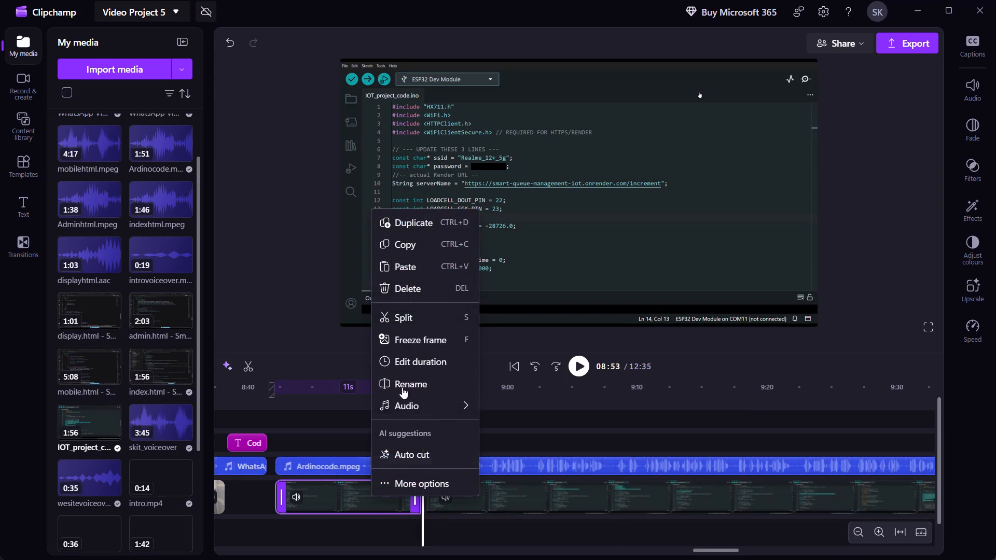
click(407, 287)
drag(483, 502, 334, 501)
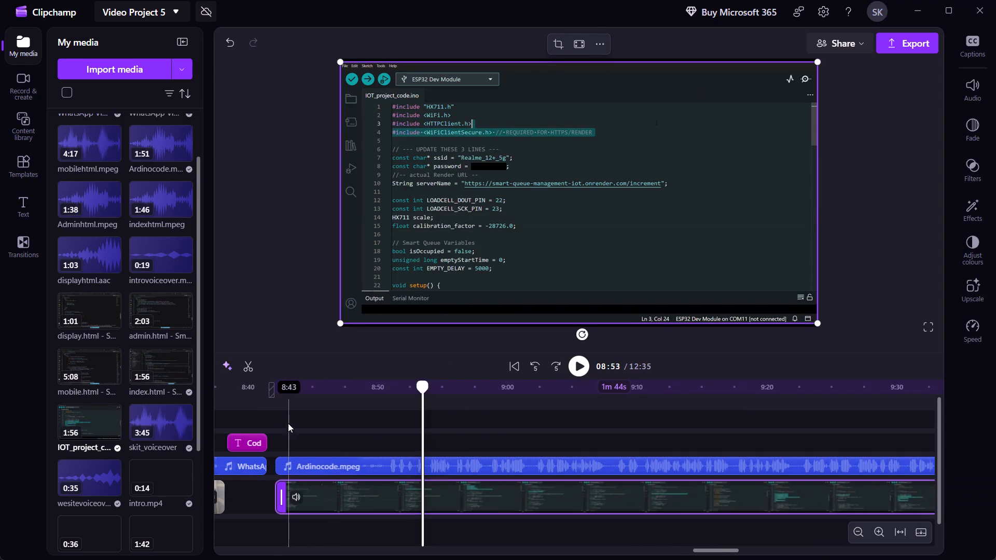
Play back the passage around 8:51 to 8:55 to find the cut point, and split the Ardinocode voiceover at about 8:53.
click(287, 417)
click(581, 367)
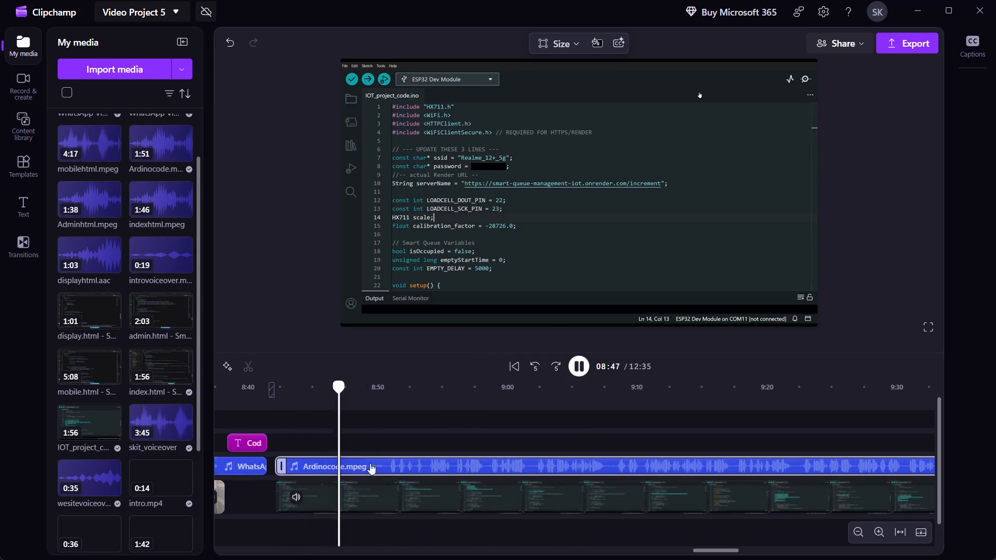
click(582, 362)
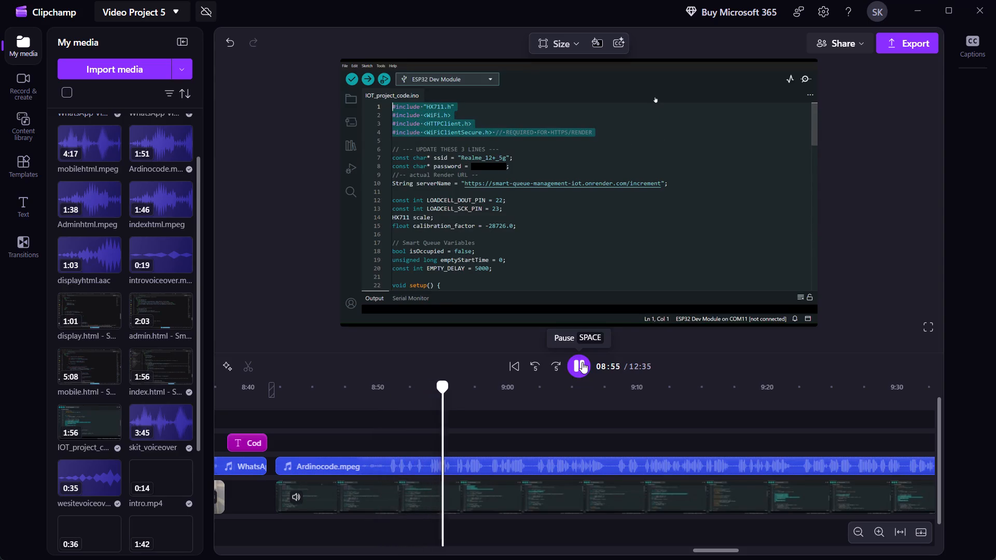
click(433, 415)
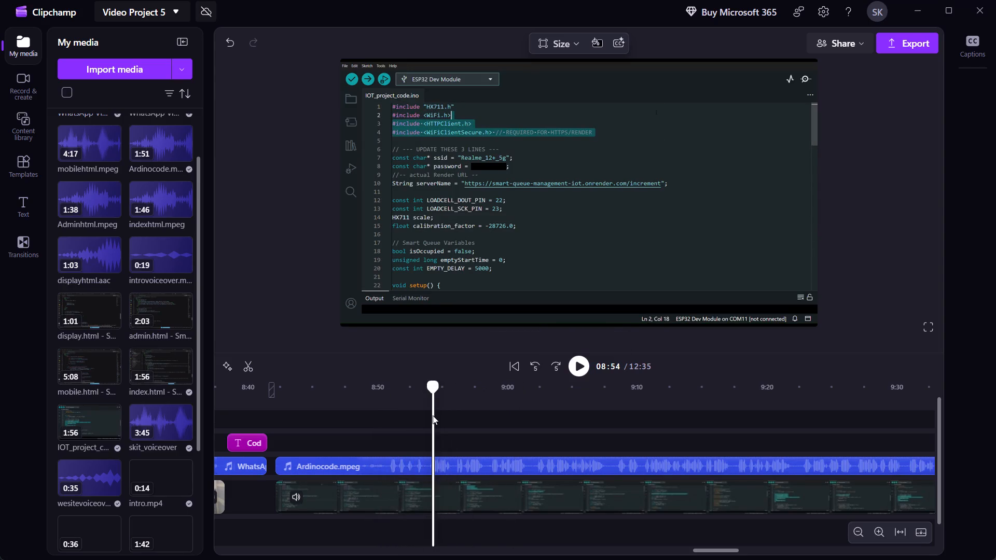
click(417, 416)
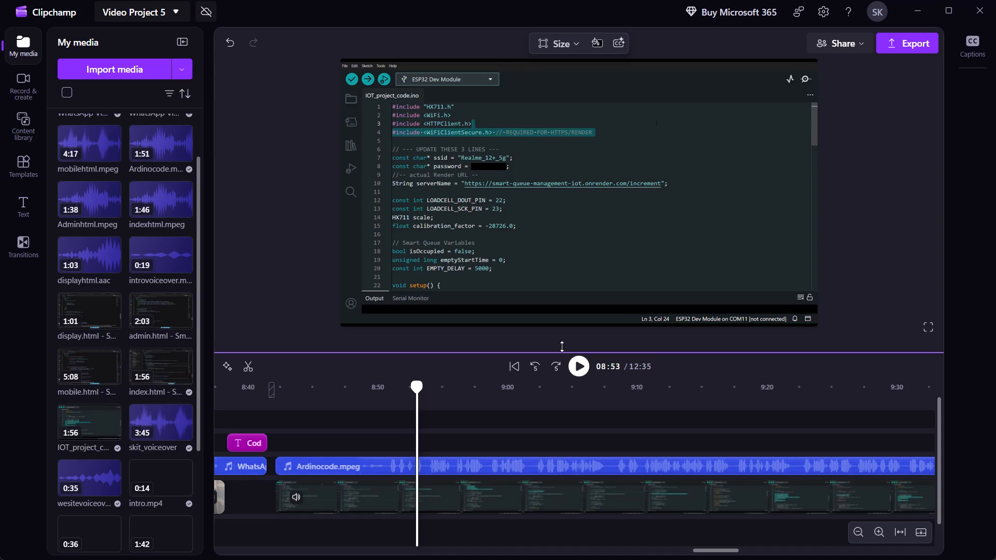
click(391, 397)
click(577, 372)
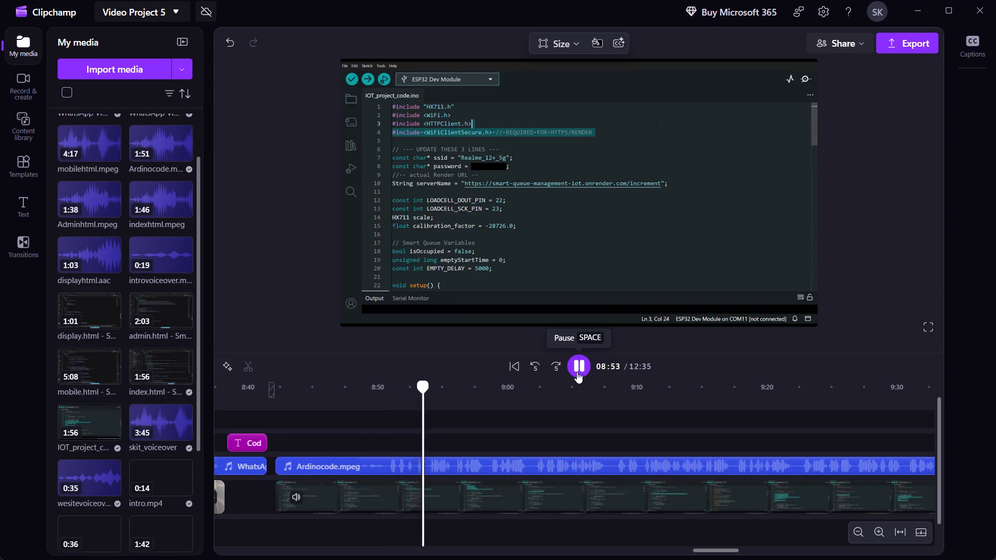
click(577, 372)
click(421, 466)
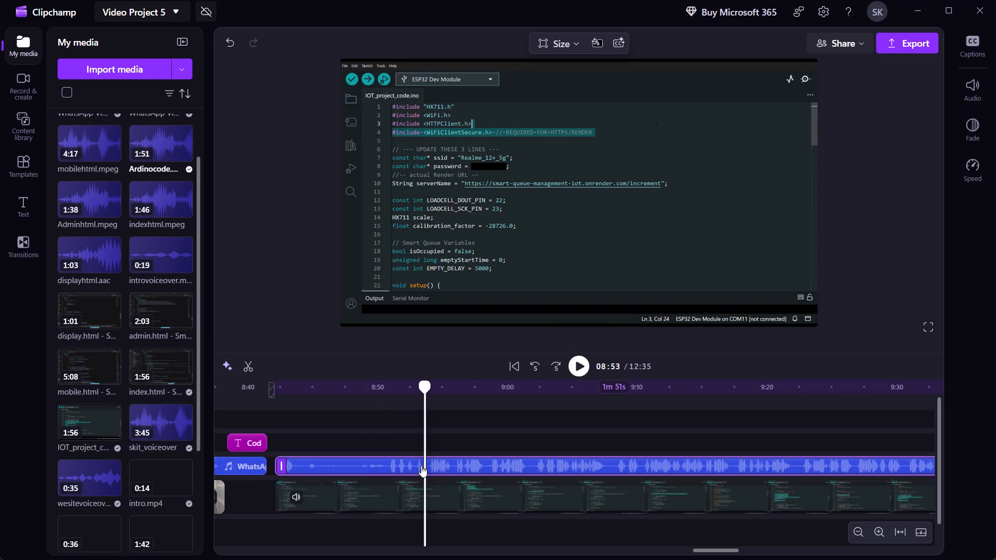
click(248, 367)
Delete the 11-second opening piece of the Ardinocode voiceover and move the remaining piece to start with the IOT_project_code clip at about 8:42.
click(343, 468)
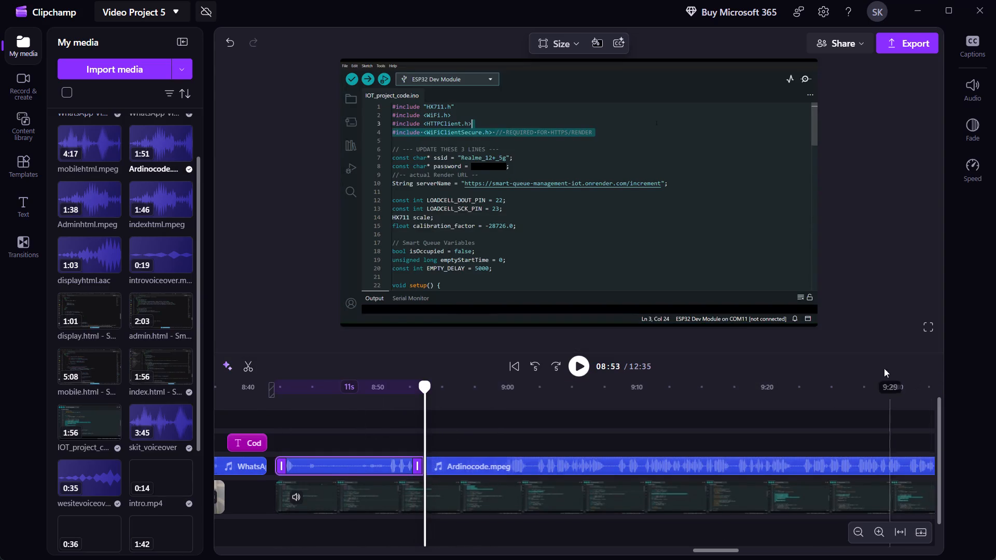
right_click(376, 463)
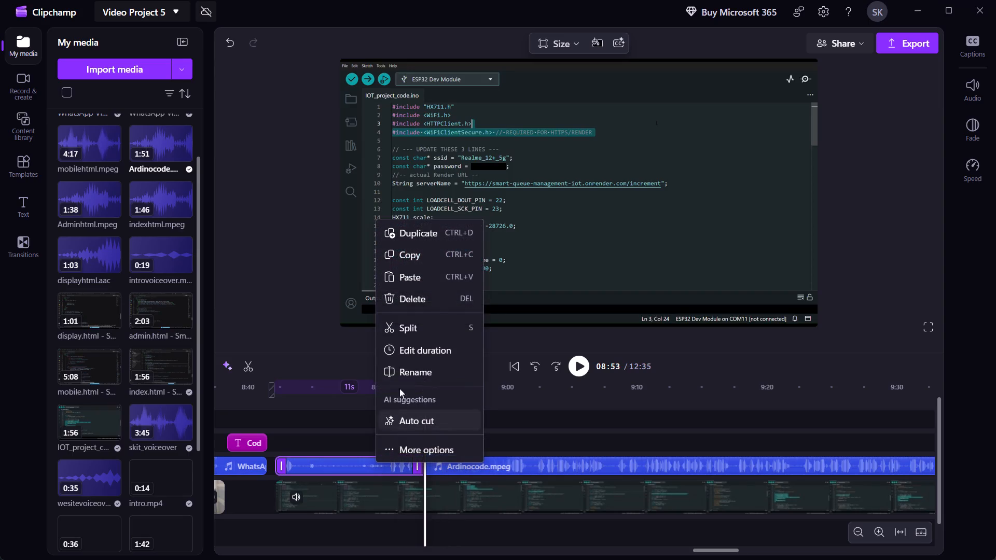
click(433, 291)
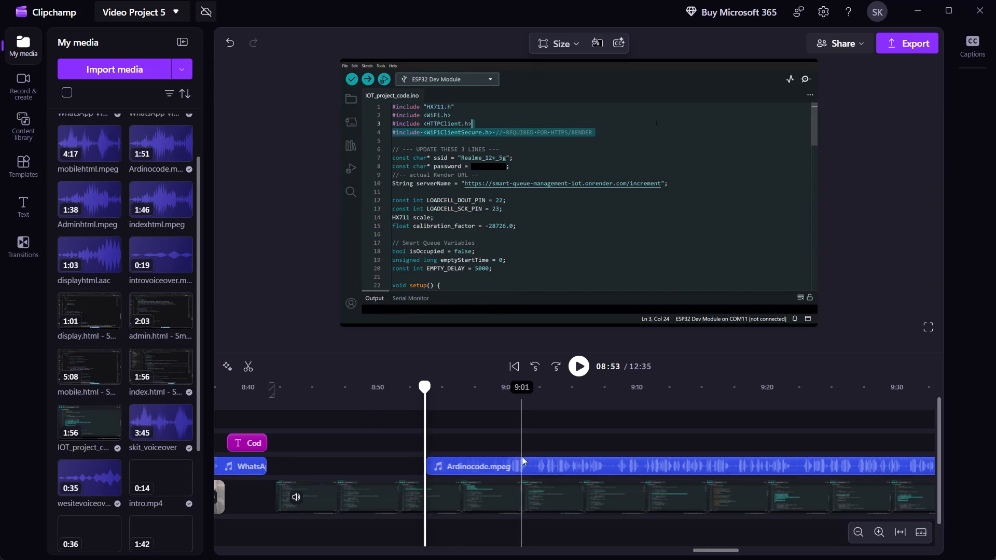
drag(524, 462, 364, 468)
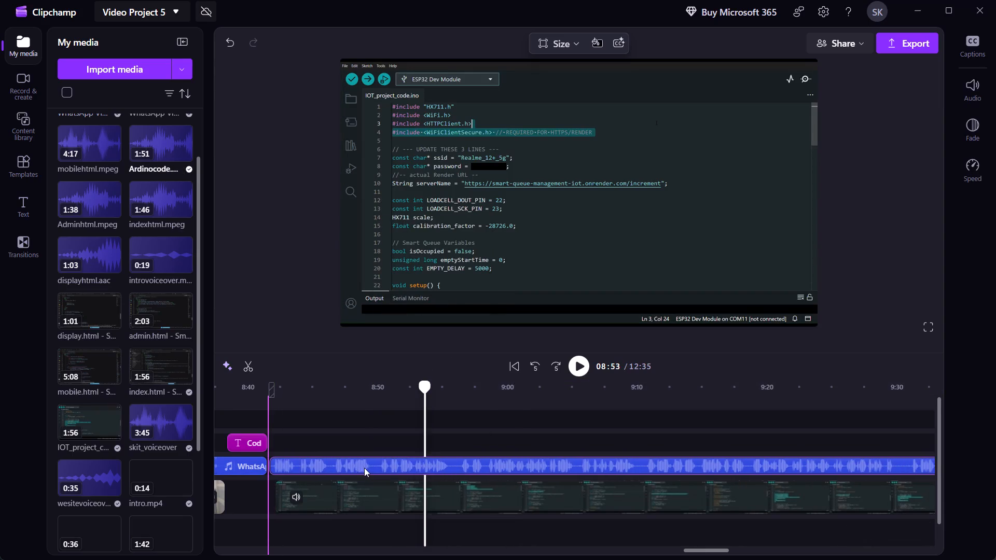
drag(364, 468, 373, 469)
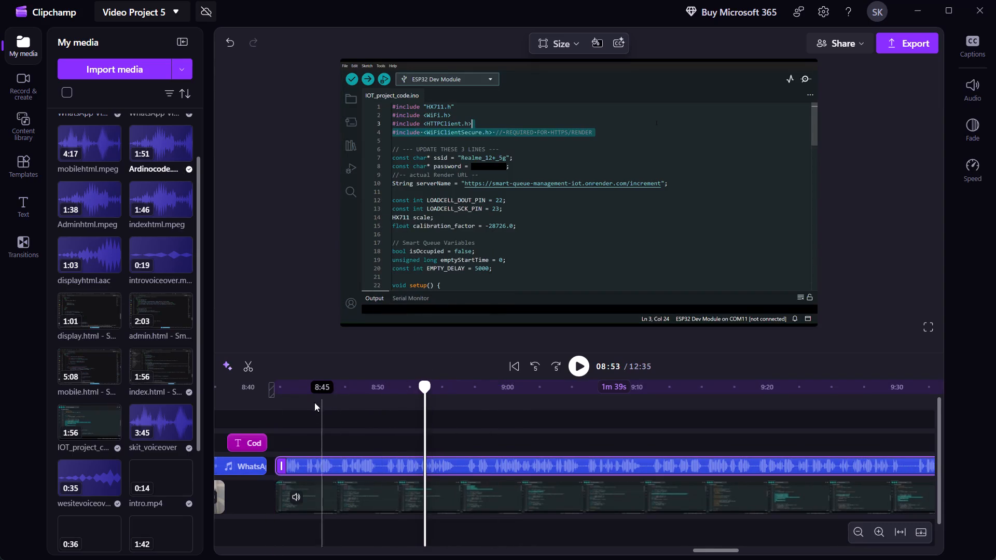
Play back from about 8:42 to check the trimmed Ardinocode voiceover against the code recording.
click(298, 405)
click(275, 391)
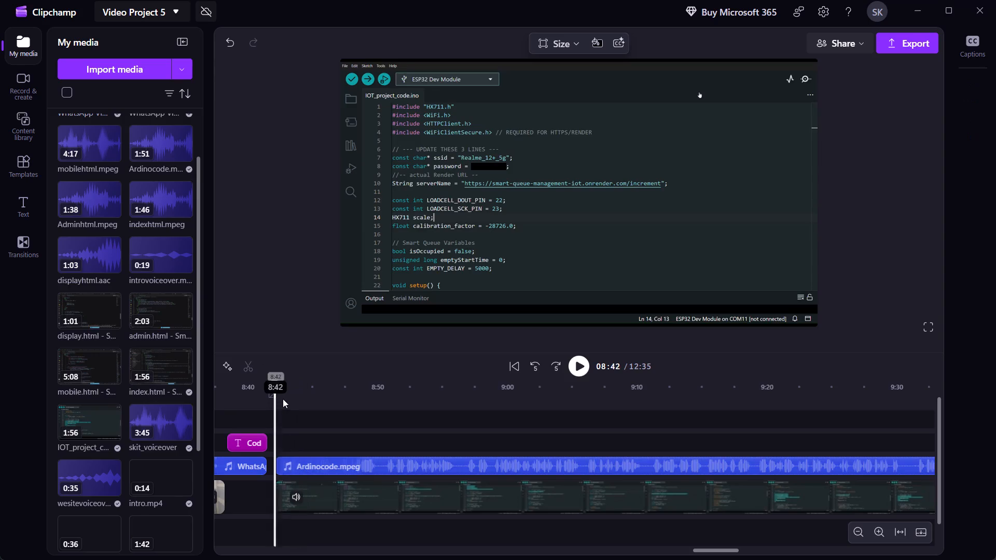
click(585, 370)
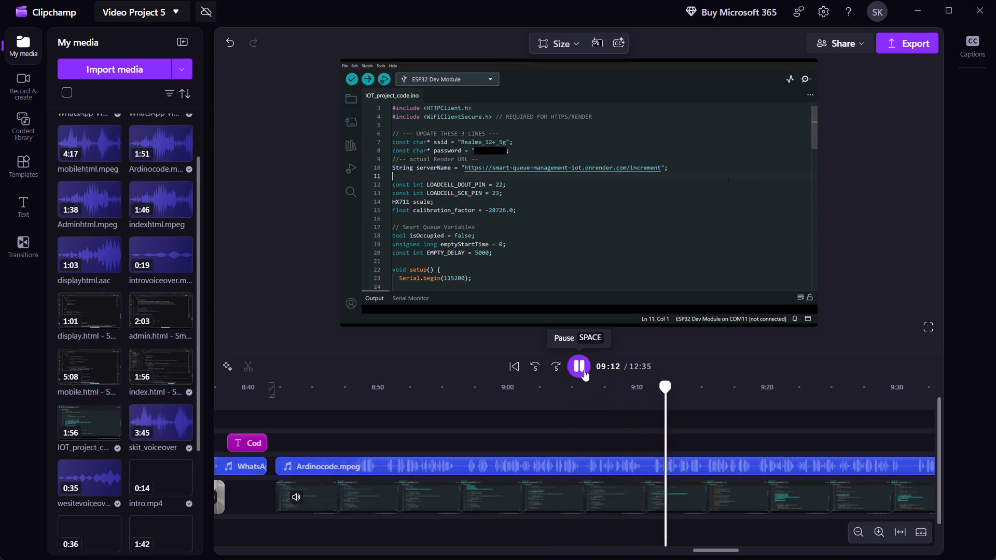
Trim the end of the IOT_project_code clip to about 10:22, near the Ardinocode voiceover's end, and play back the ending.
scroll(634, 419, left, 3)
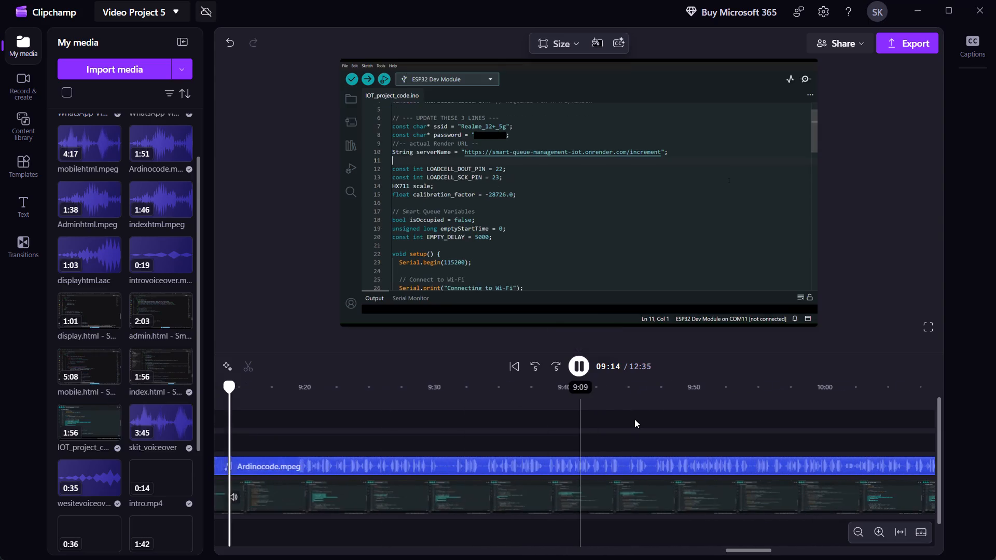
scroll(634, 419, left, 5)
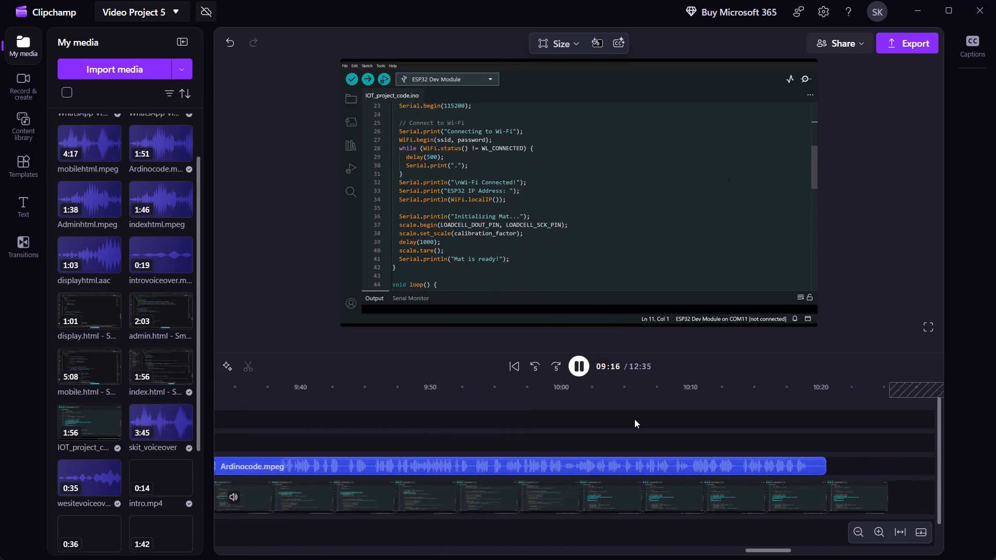
scroll(634, 419, left, 2)
scroll(634, 419, right, 1)
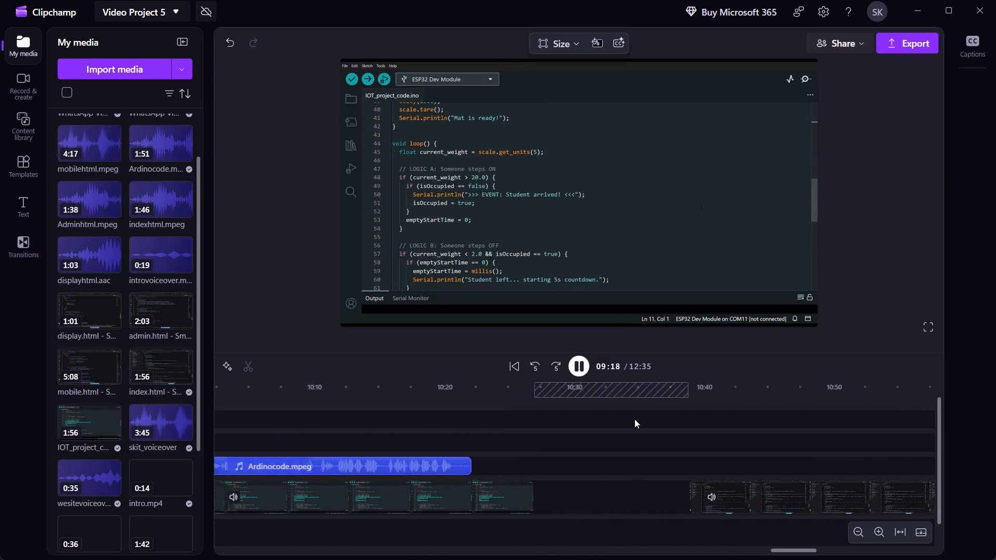
scroll(634, 419, right, 1)
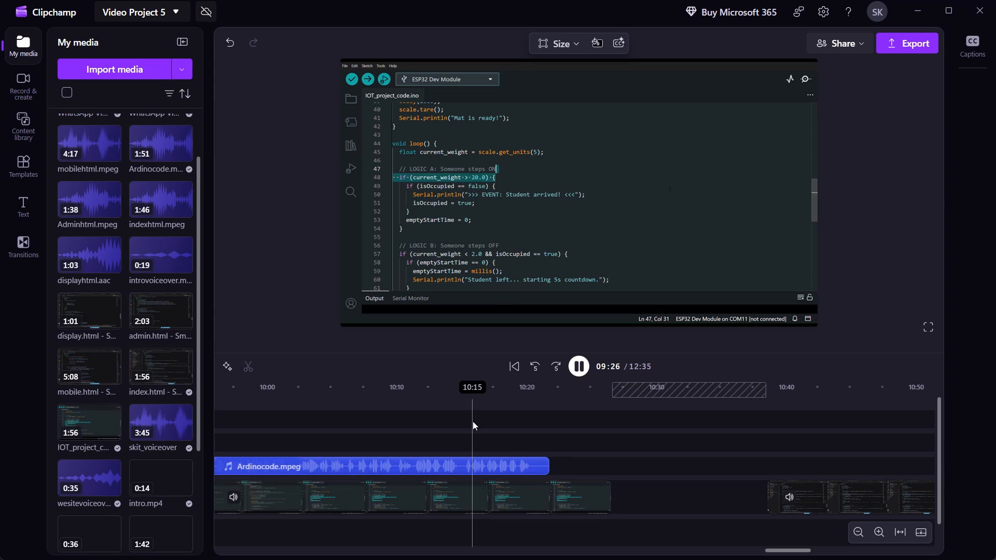
click(569, 493)
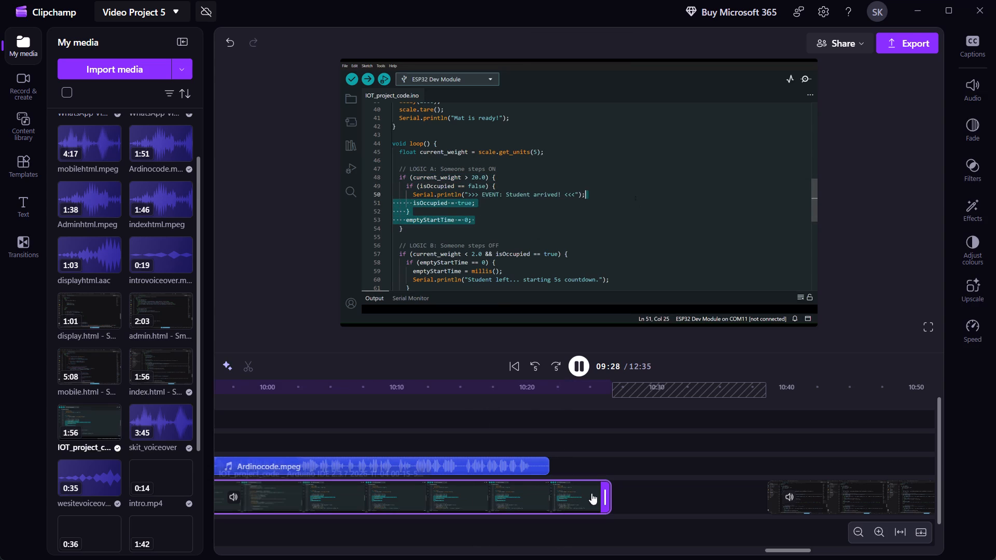
drag(605, 494, 562, 495)
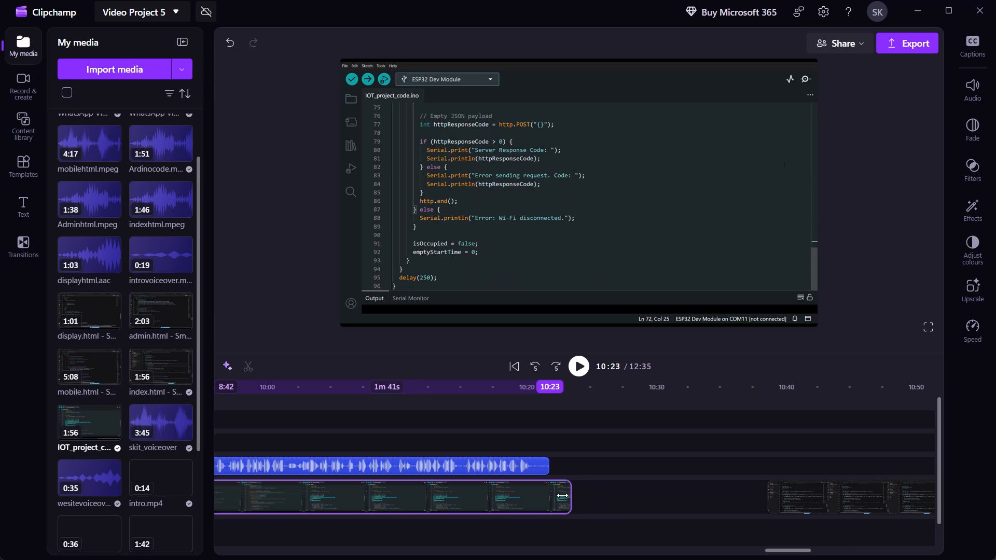
drag(562, 495, 549, 494)
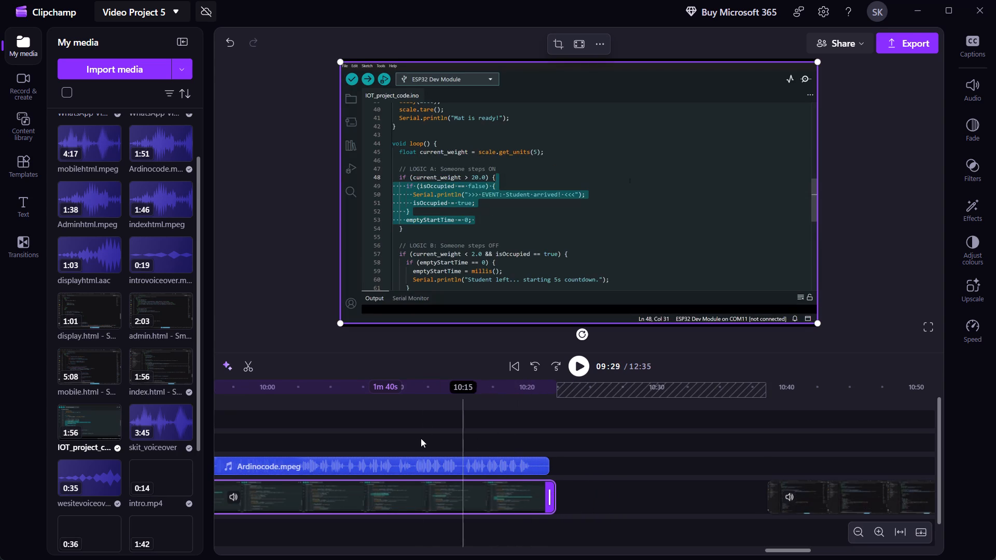
click(459, 438)
click(578, 366)
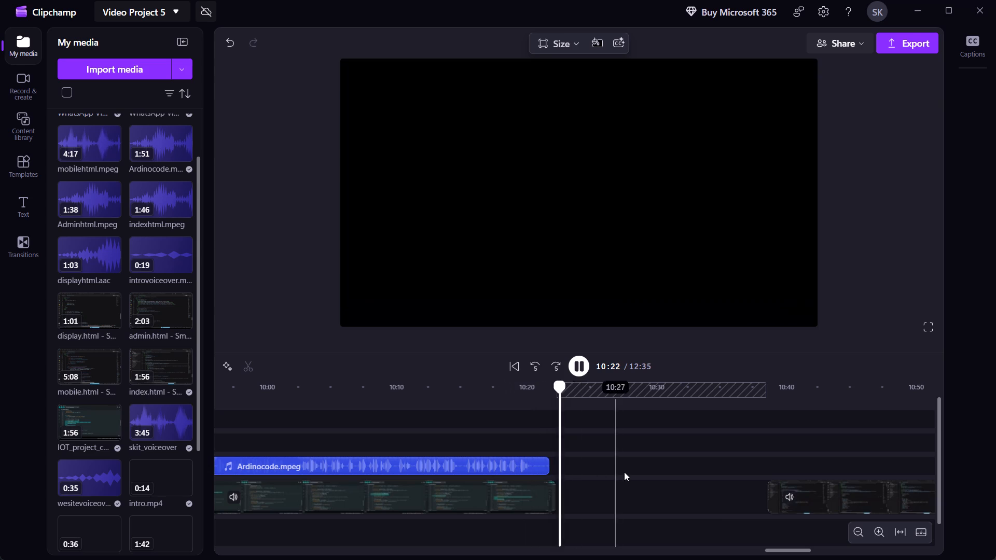
Move the index.html clip earlier to start at about 10:22, just after the IOT_project_code clip.
drag(824, 496, 613, 502)
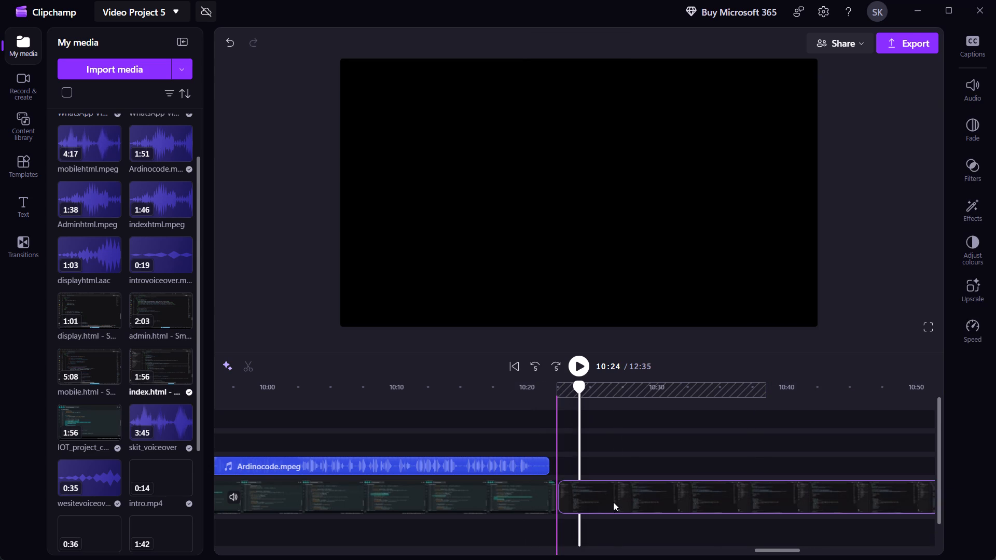
drag(613, 502, 619, 502)
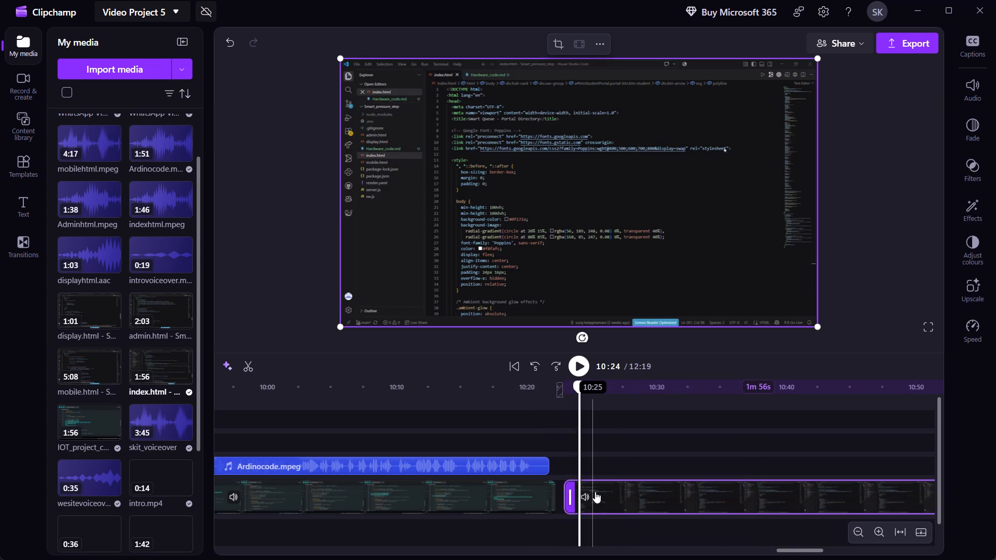
Add the 1:46 indexhtml.mpeg voiceover to the audio track at about 10:22, aligned with the index.html clip's start.
click(561, 468)
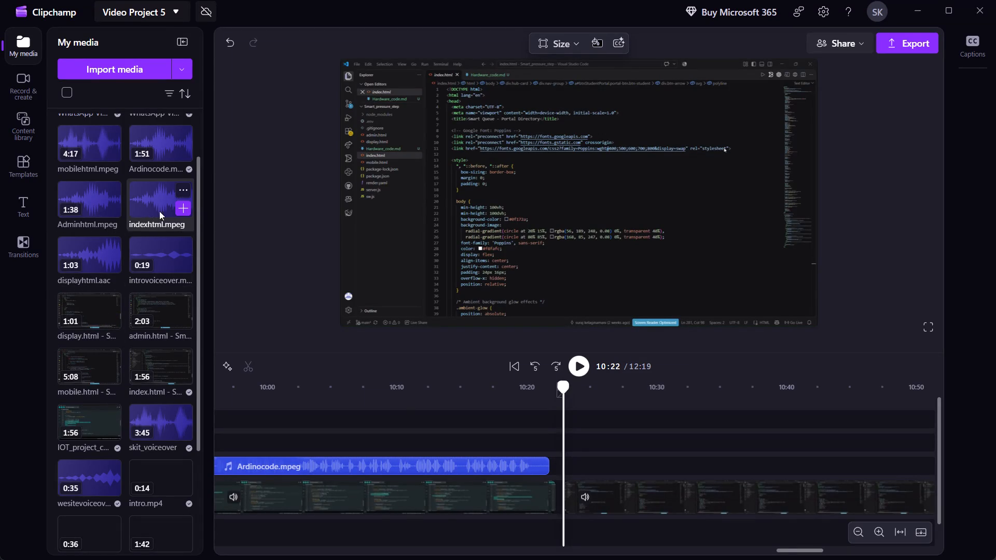
click(179, 209)
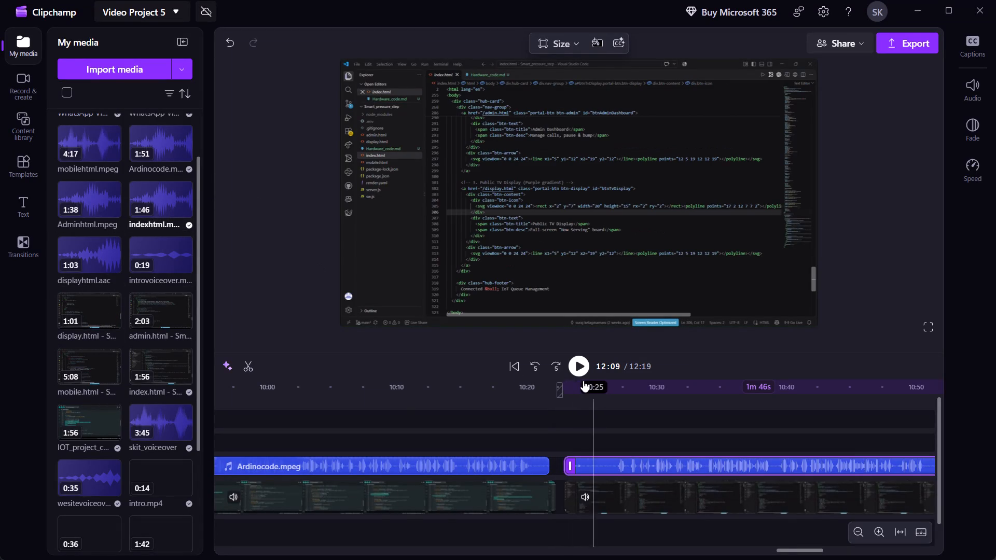
Play back the start of the index.html section from about 10:25 and split the indexhtml voiceover at about 10:30.
click(578, 370)
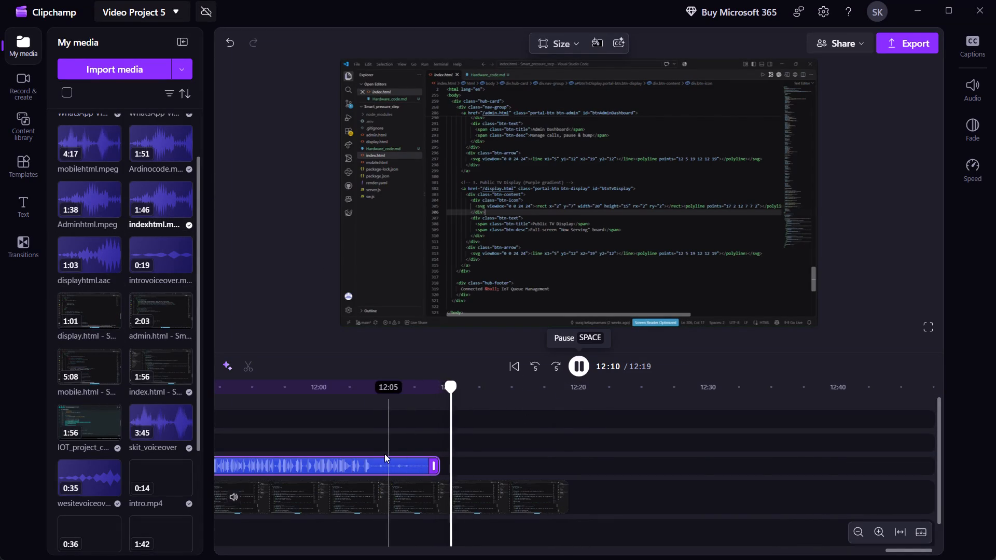
scroll(468, 446, right, 13)
scroll(645, 418, left, 3)
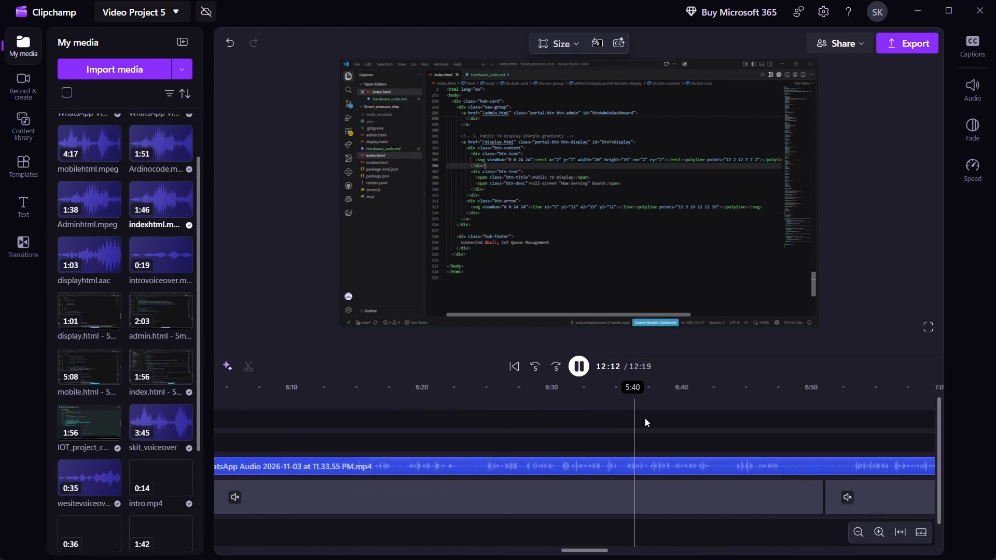
scroll(645, 418, left, 10)
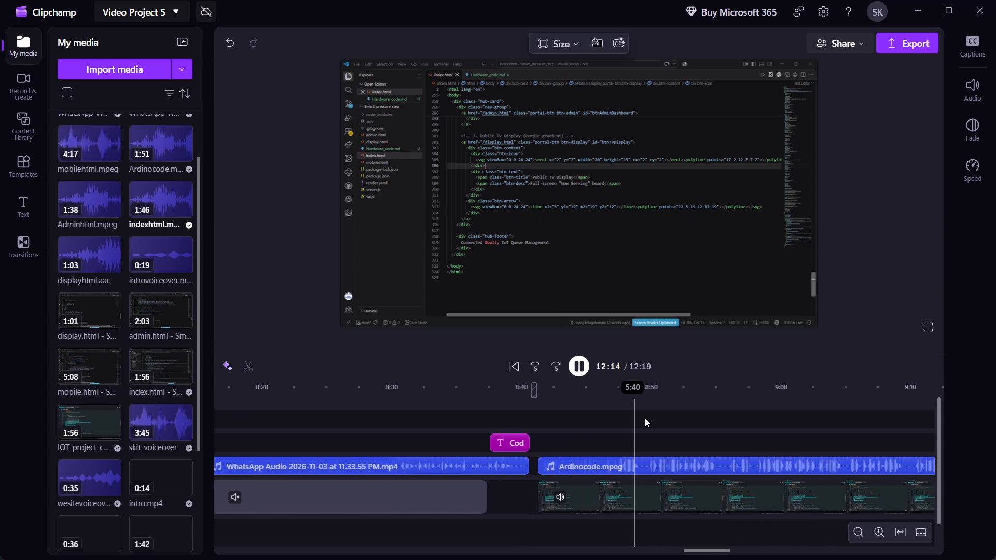
scroll(645, 418, left, 2)
scroll(794, 402, left, 3)
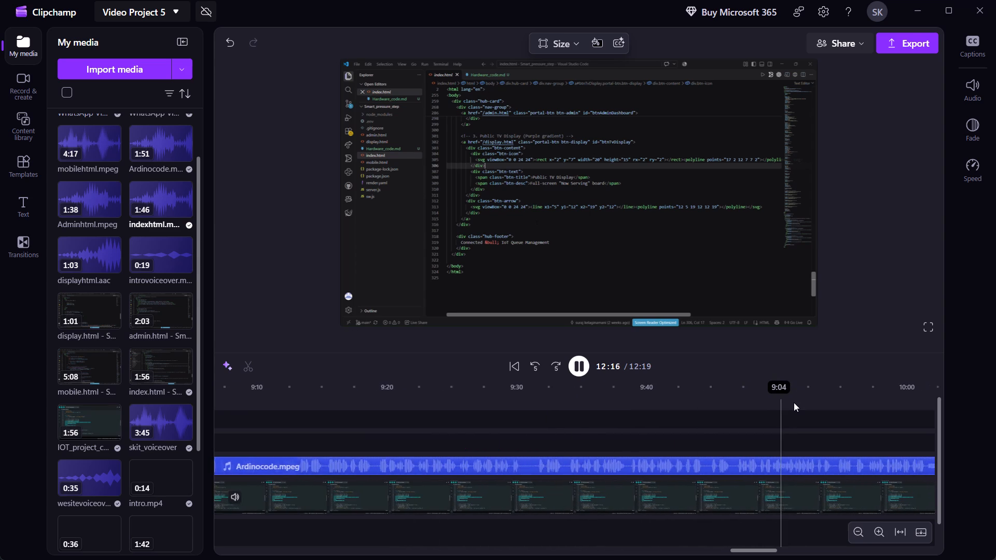
scroll(794, 402, left, 5)
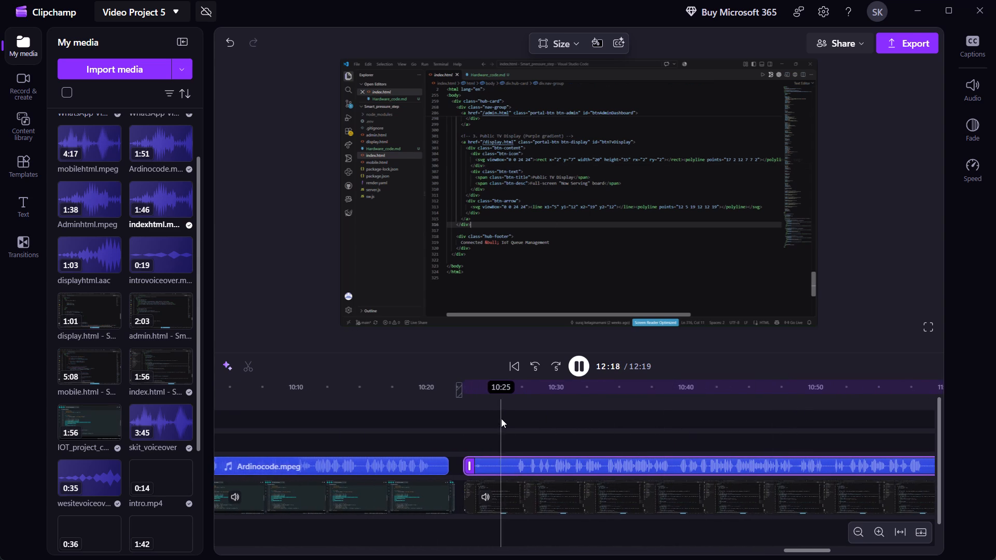
click(501, 418)
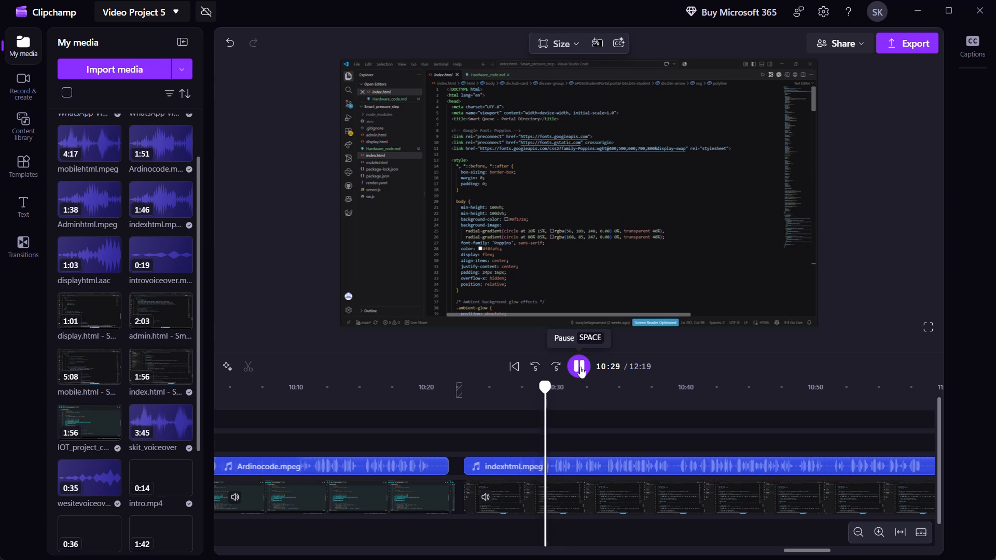
click(580, 367)
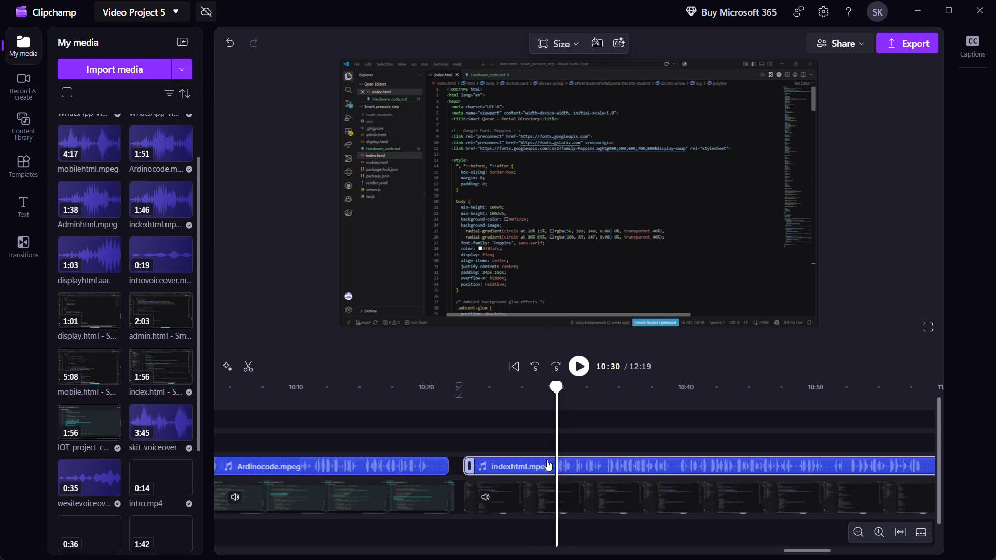
click(547, 459)
click(252, 367)
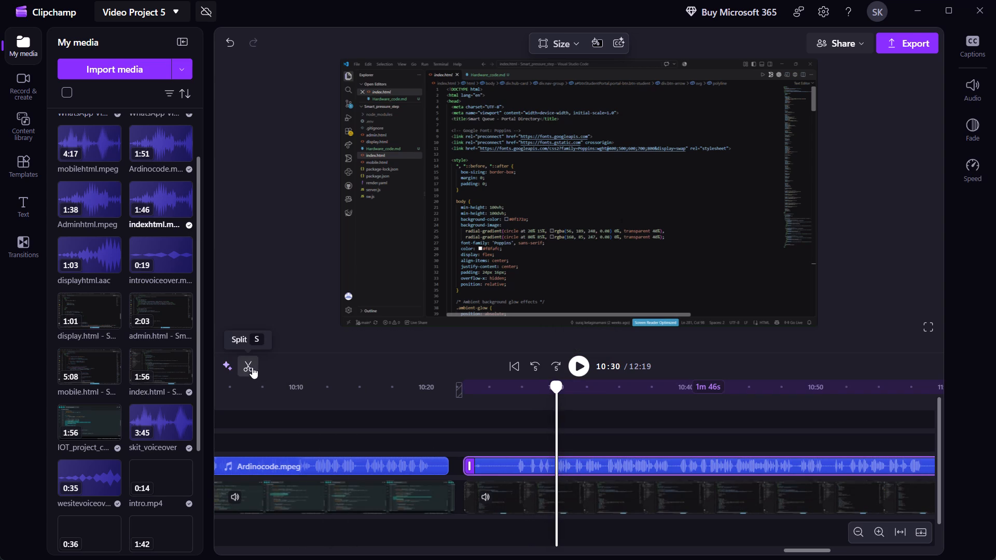
Delete the indexhtml voiceover piece before the 10:30 split and move the remaining part to start at about 10:22.
right_click(501, 460)
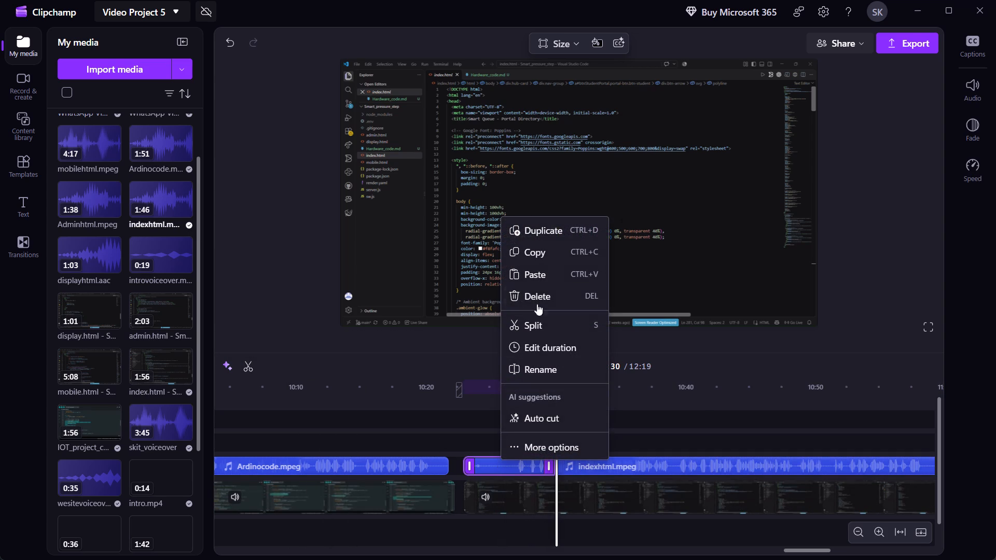
click(539, 292)
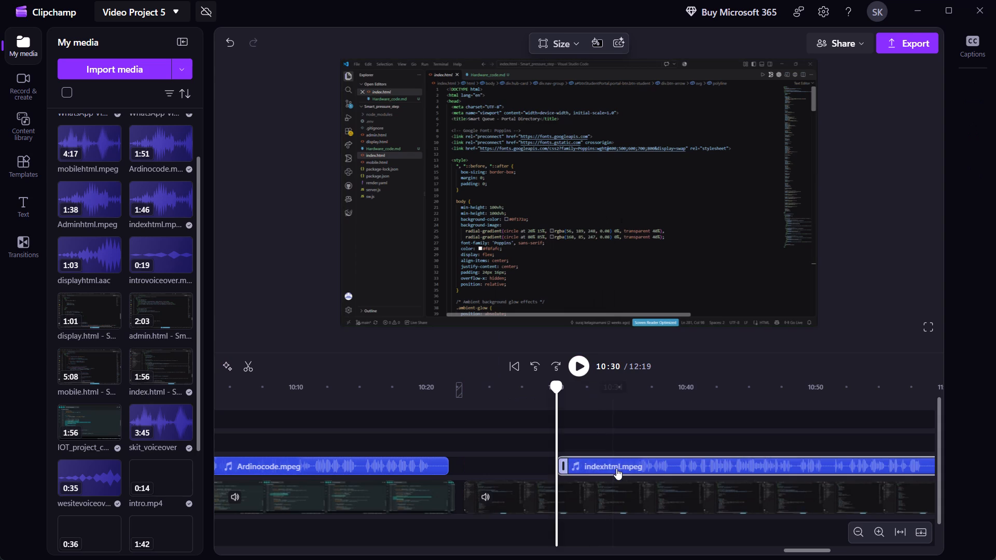
drag(616, 468, 521, 464)
Play back the index.html section from 10:22, replaying the stretch from about 10:50 to 11:03 to check the voiceover sync.
click(463, 431)
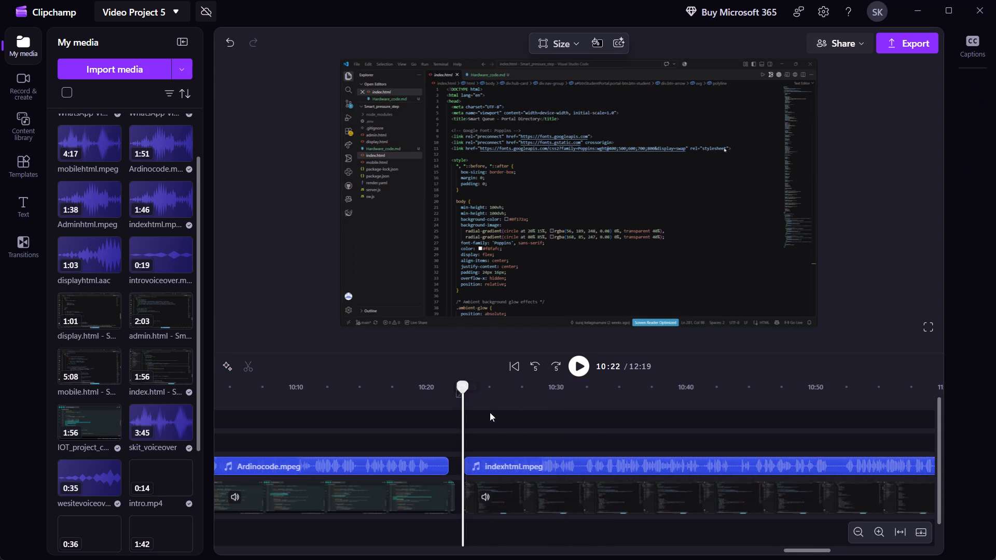
click(577, 368)
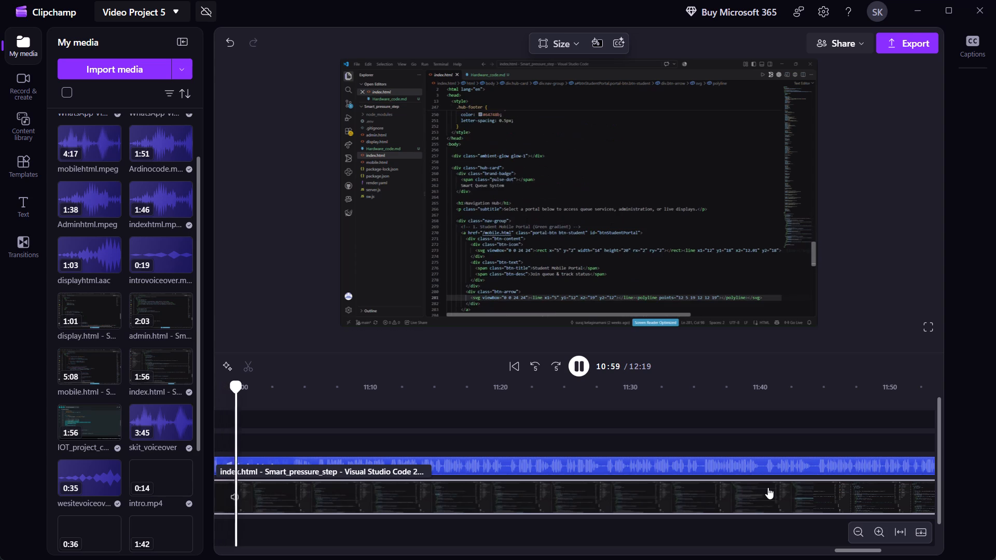
scroll(459, 506, right, 1)
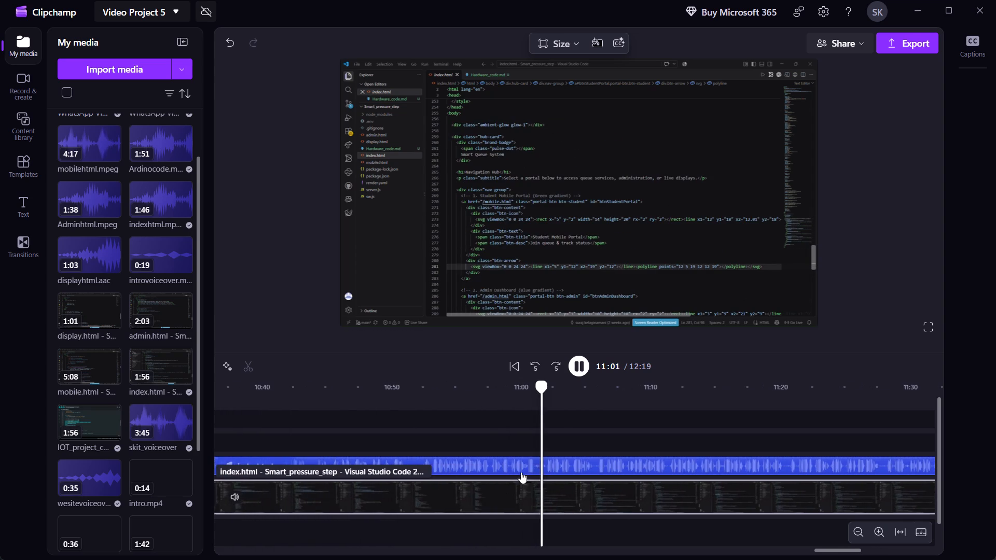
click(519, 402)
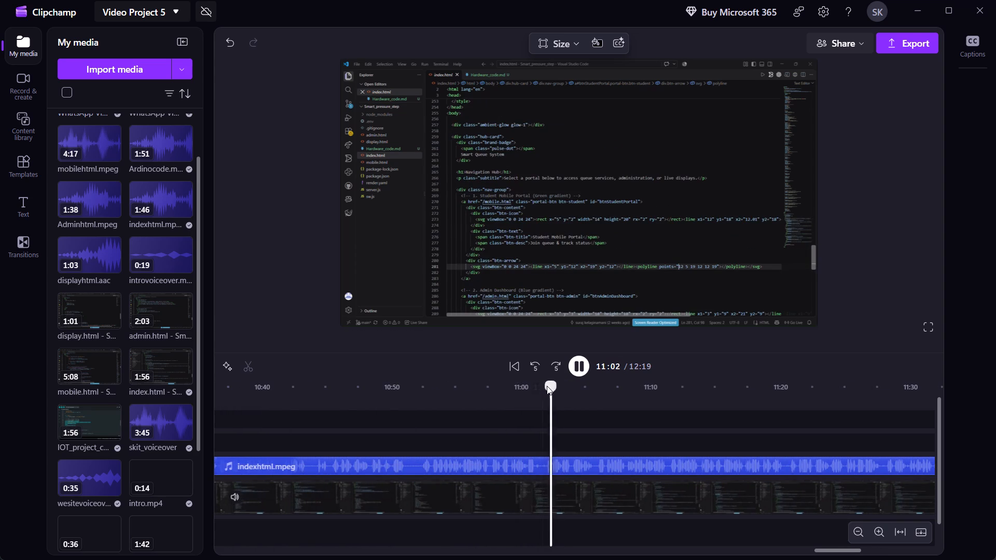
click(439, 397)
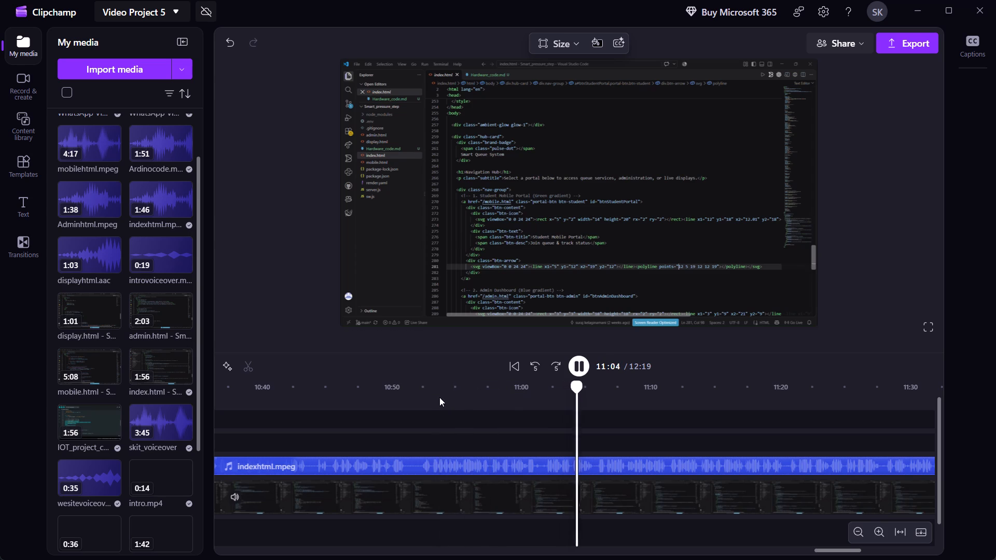
click(411, 394)
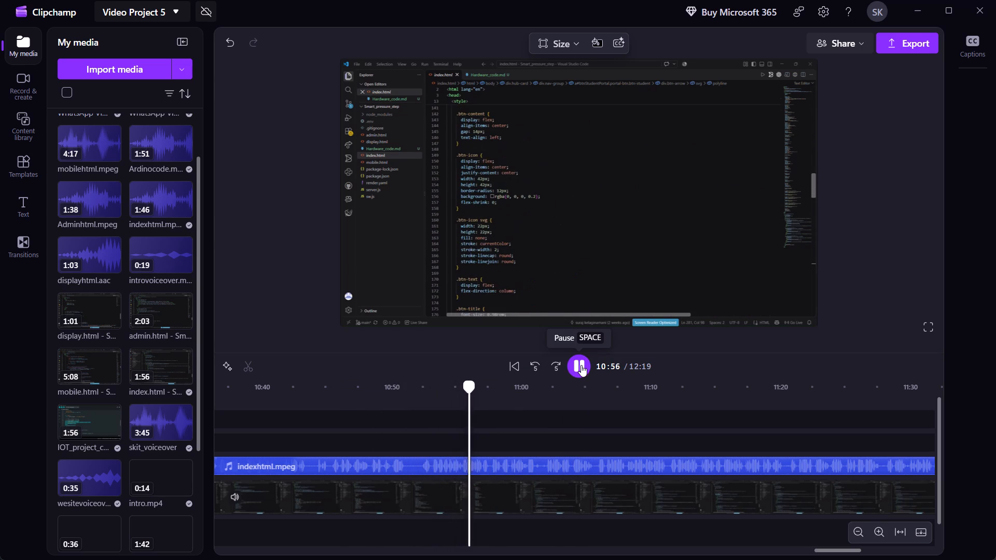
click(440, 398)
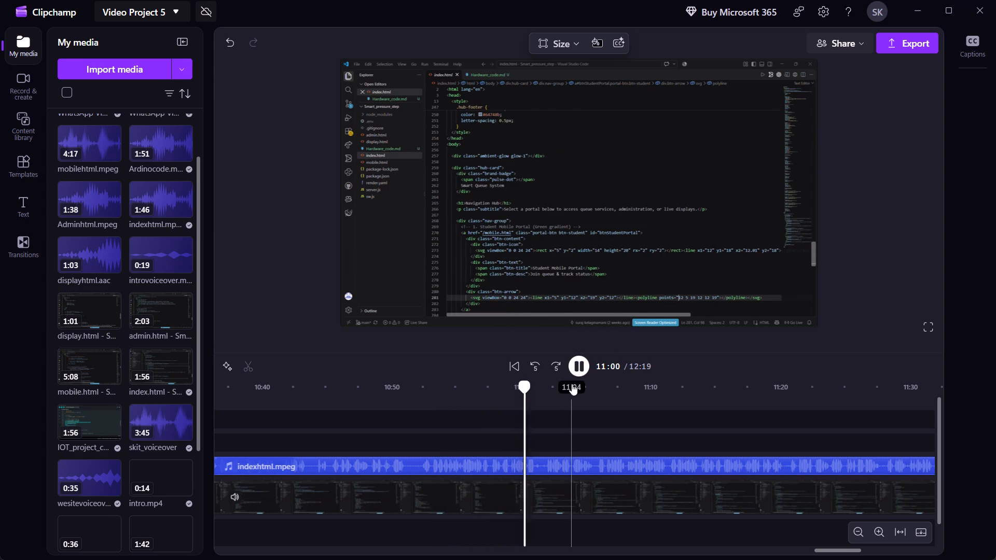
click(503, 410)
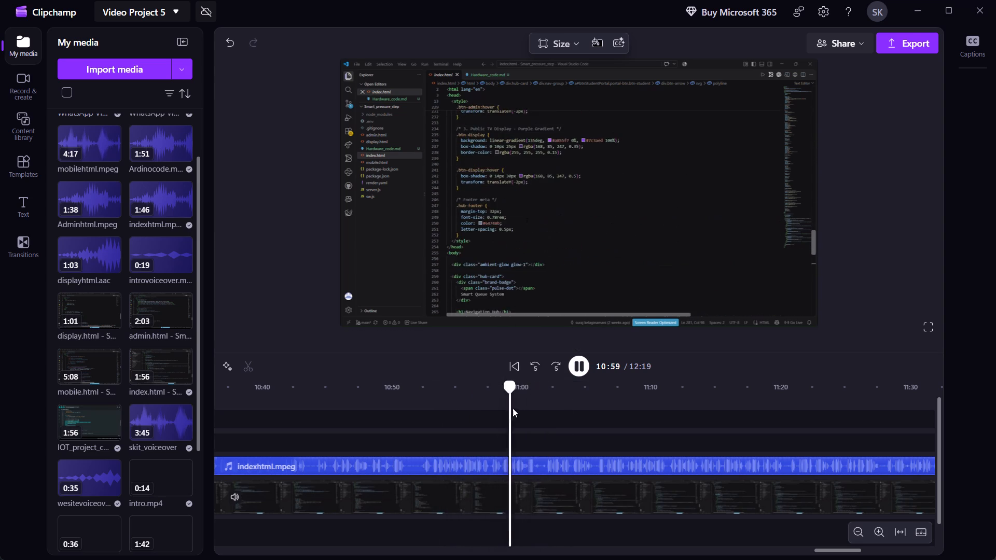
click(577, 361)
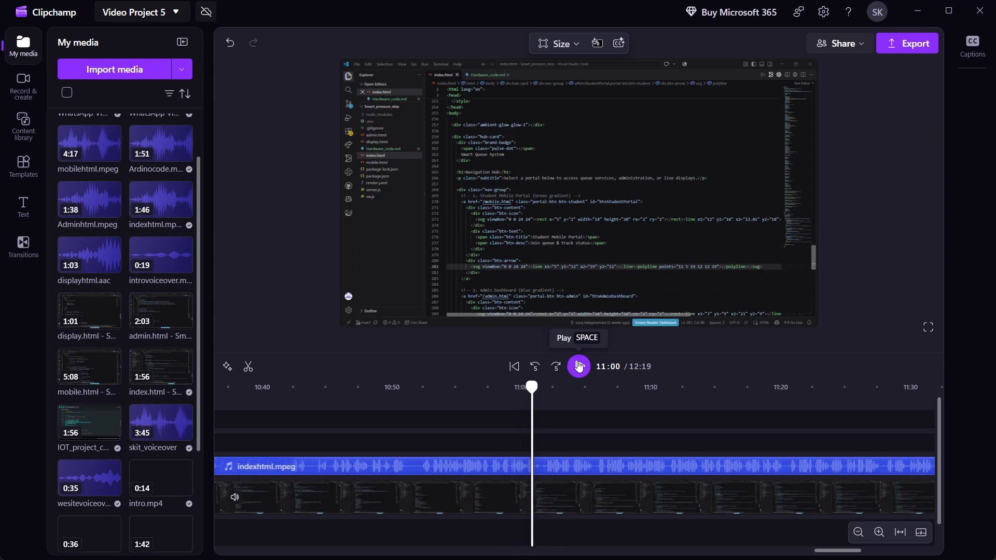
click(577, 361)
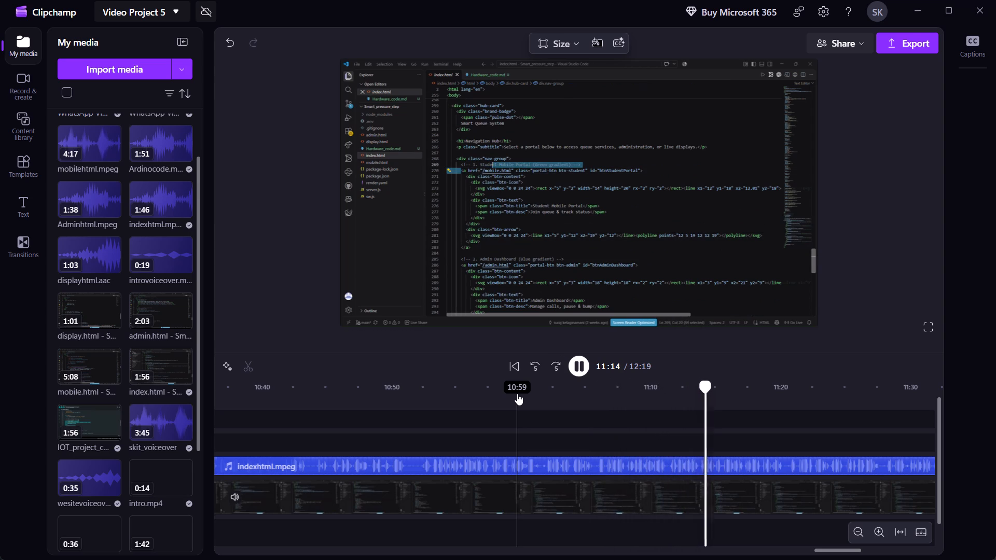
click(521, 397)
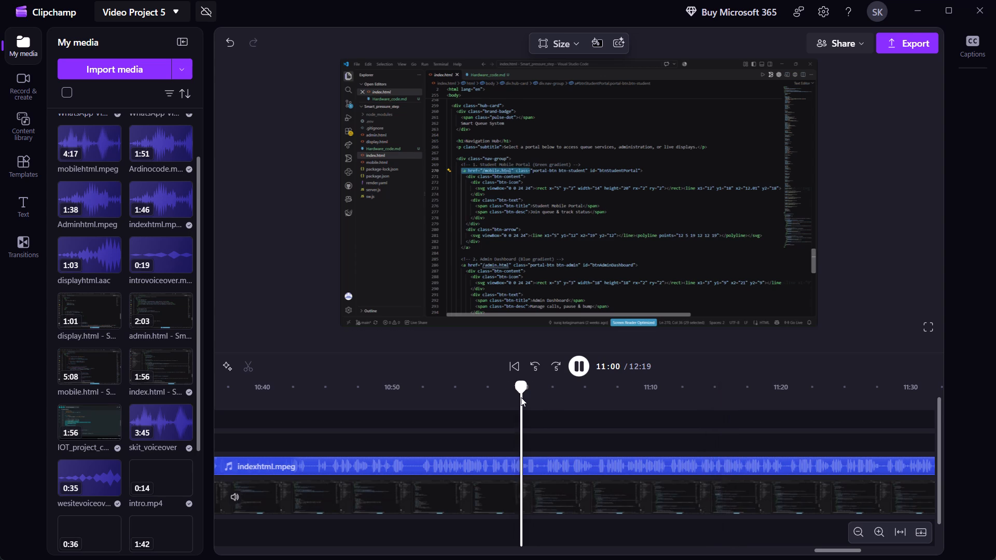
click(386, 405)
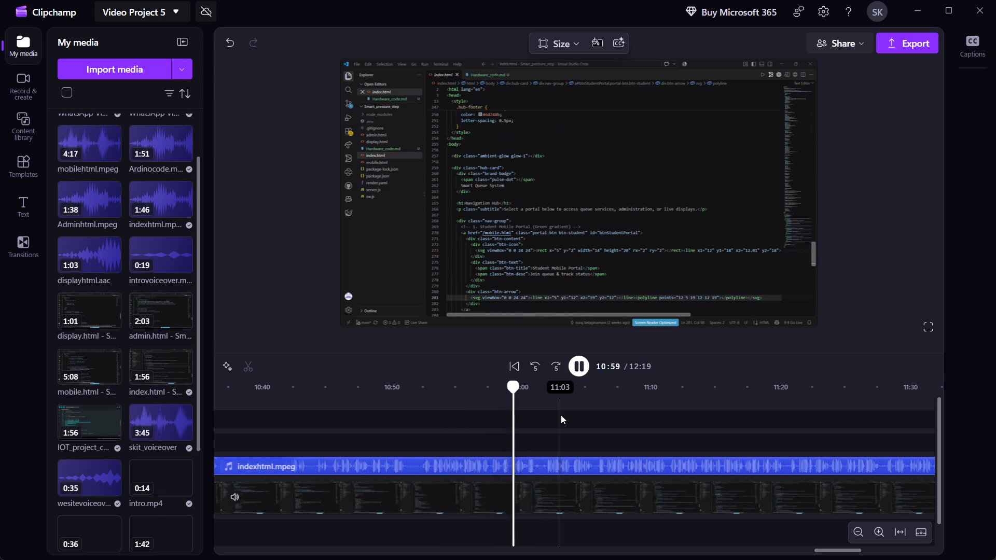
click(583, 368)
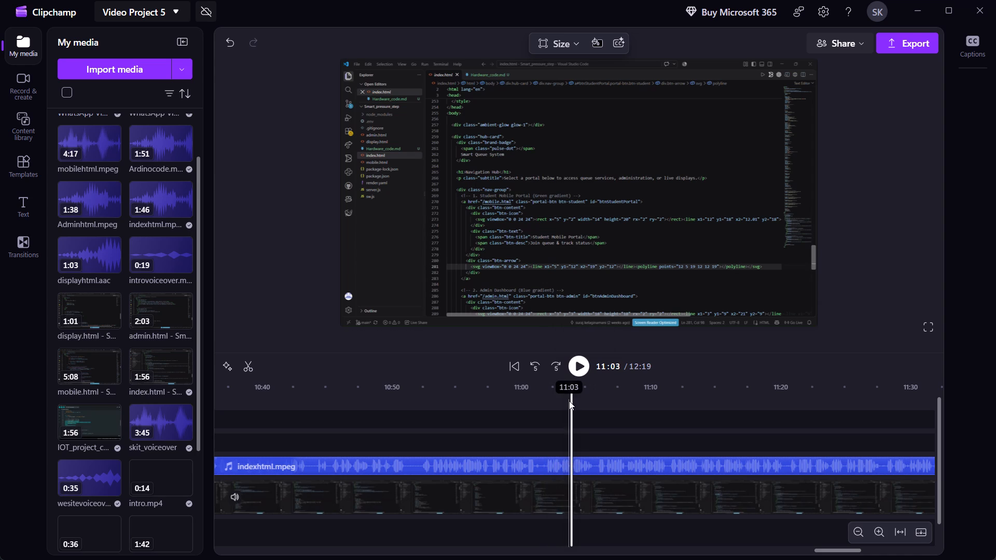
Continue playing the index.html section from about 11:03 to 11:39, pausing along the way to check the voiceover against the code.
click(579, 362)
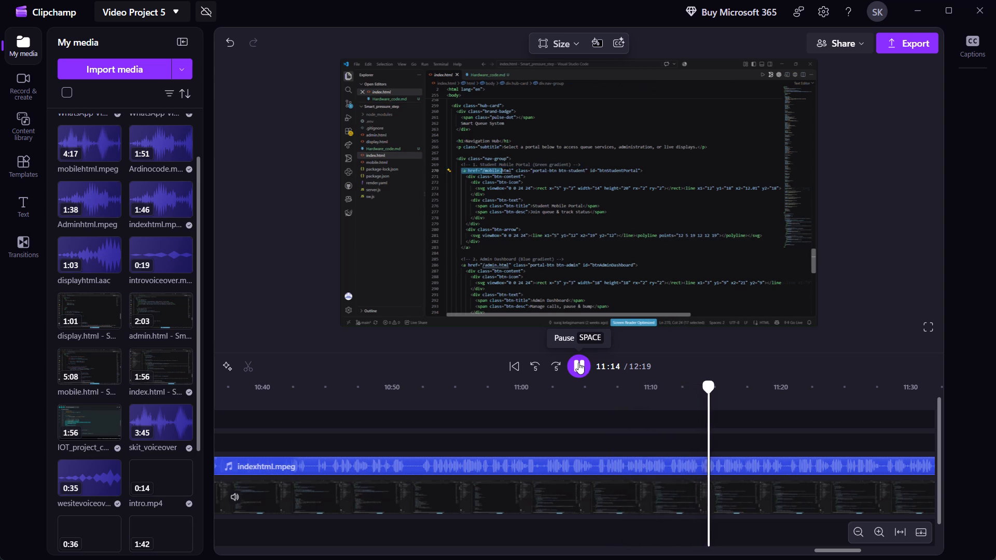
click(579, 362)
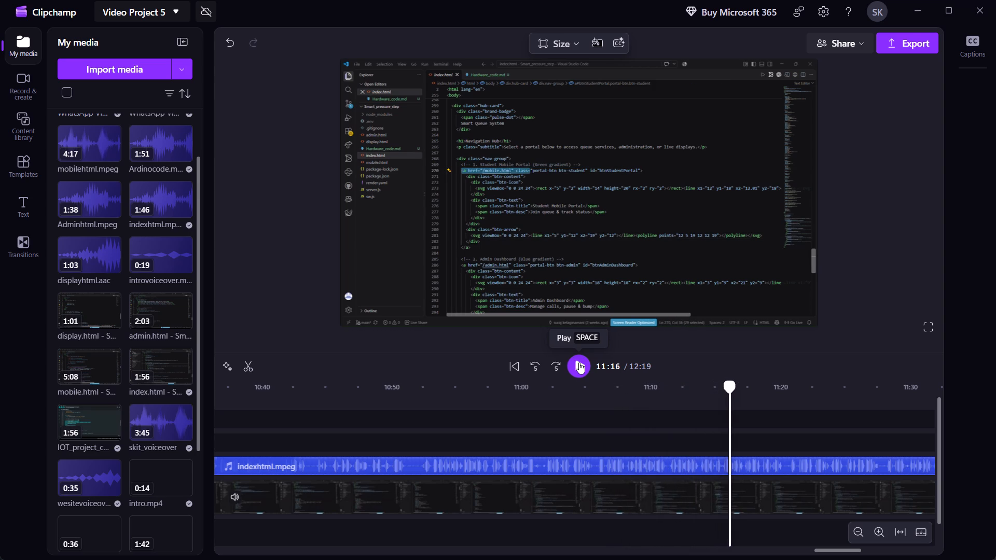
click(579, 362)
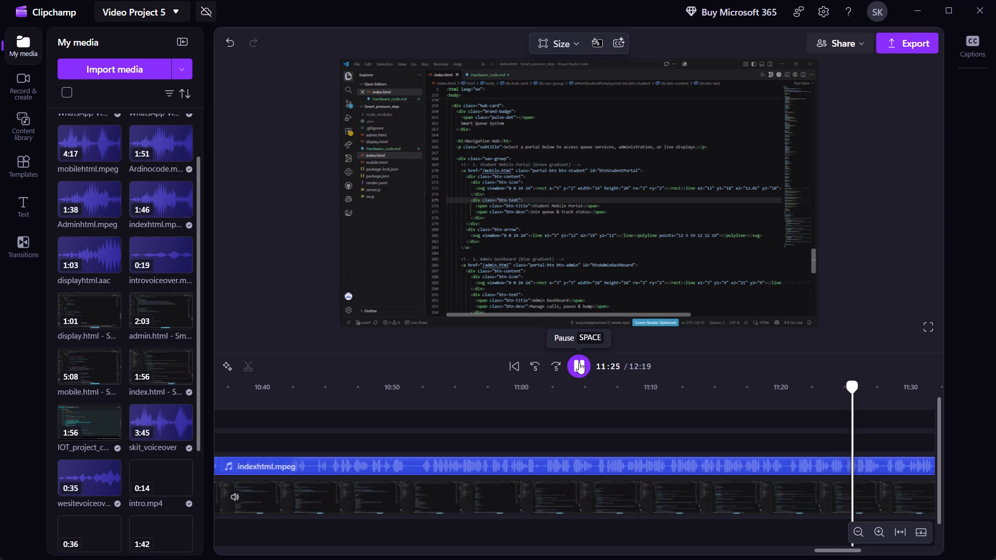
click(579, 362)
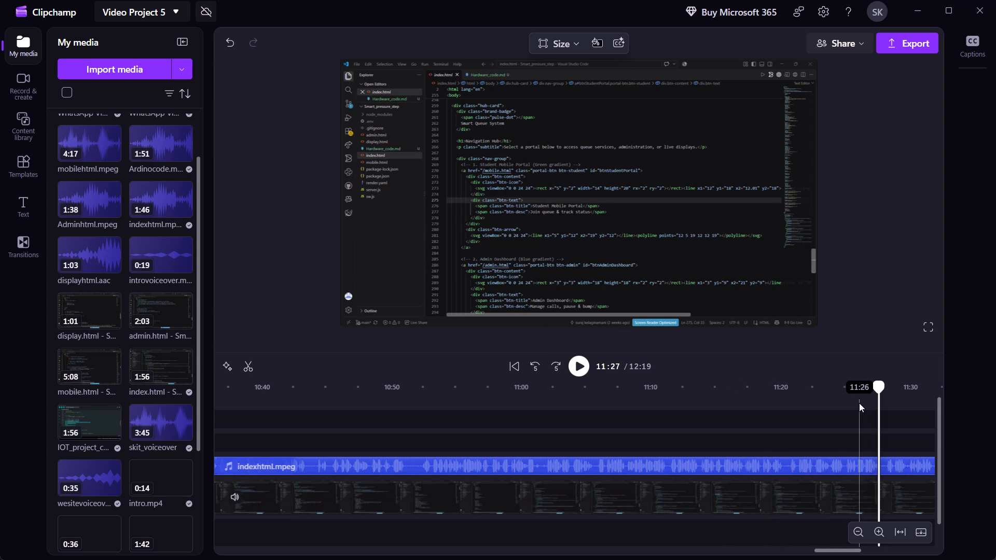
click(576, 365)
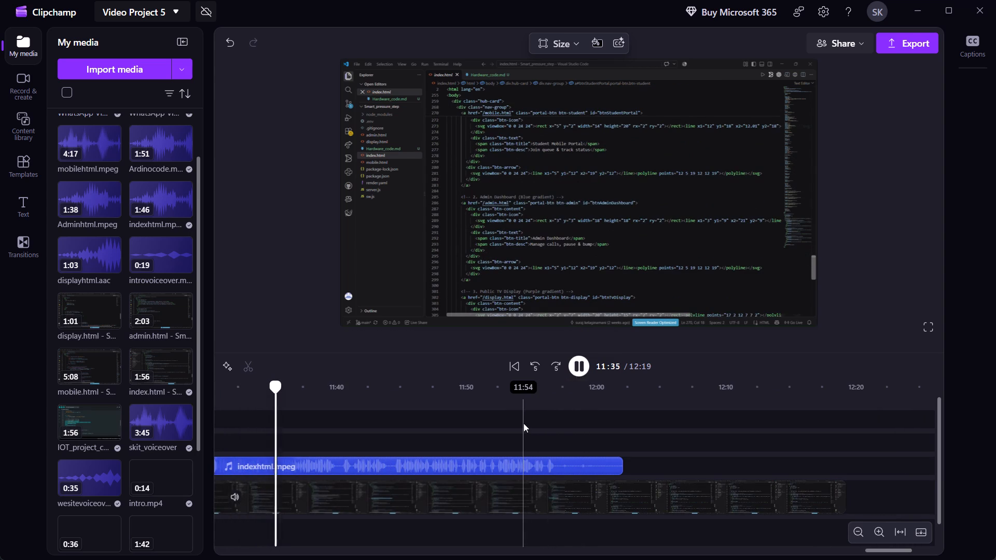
click(580, 365)
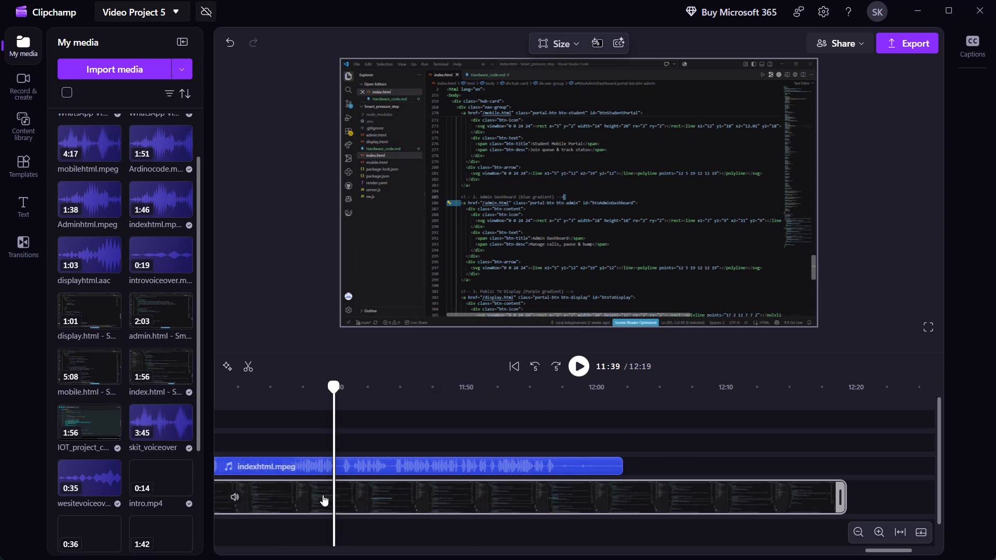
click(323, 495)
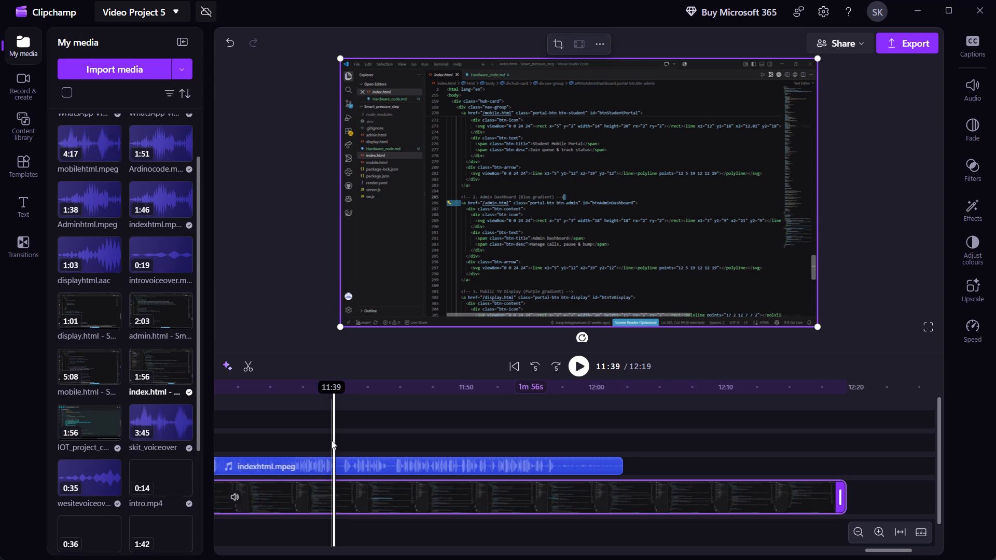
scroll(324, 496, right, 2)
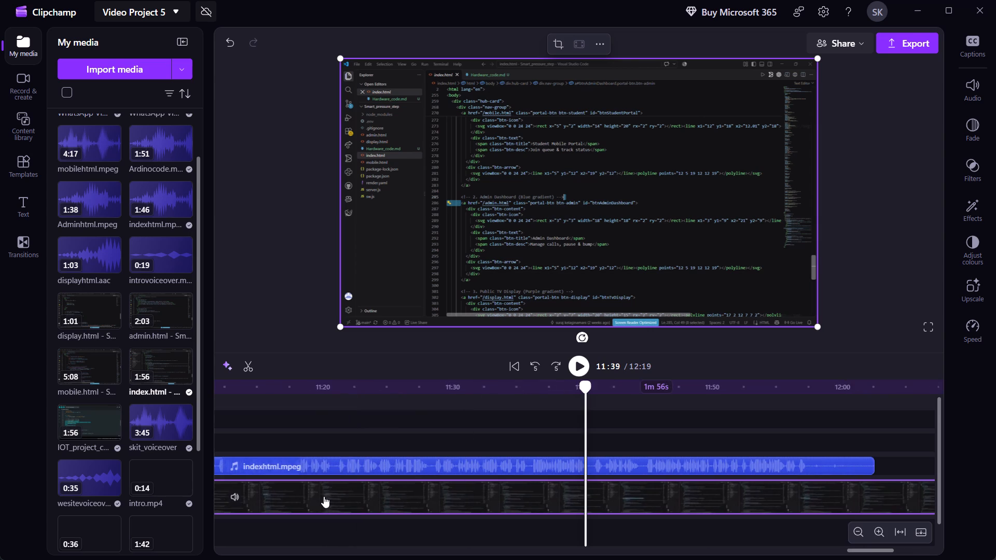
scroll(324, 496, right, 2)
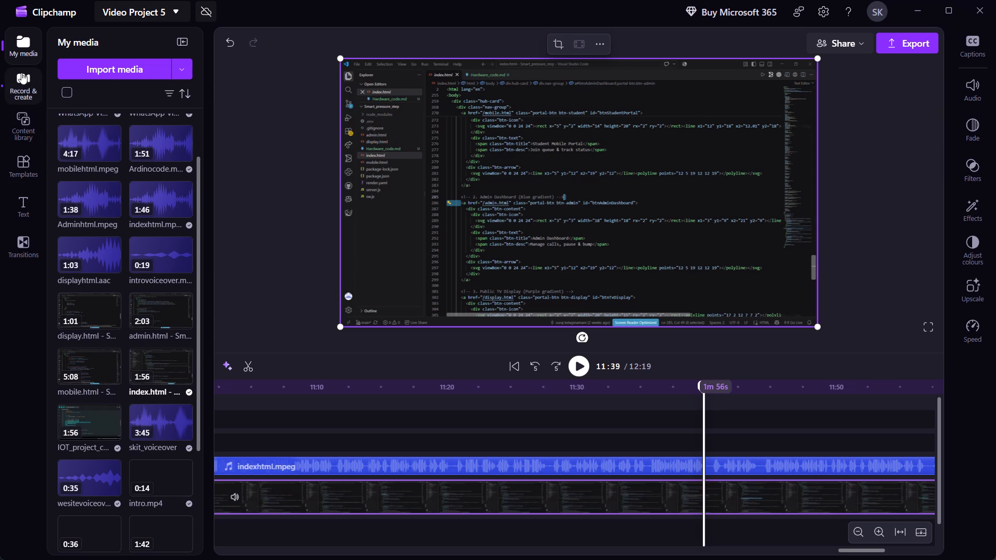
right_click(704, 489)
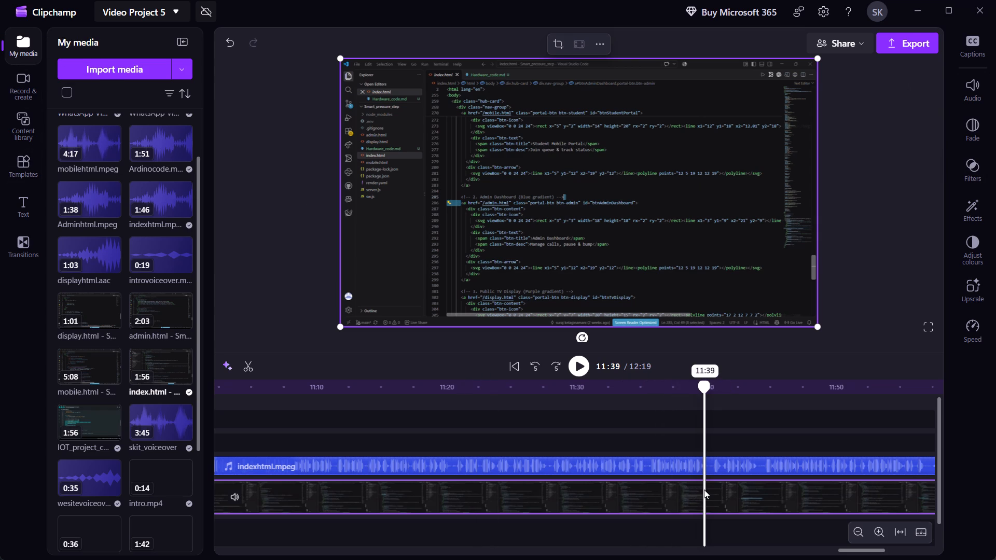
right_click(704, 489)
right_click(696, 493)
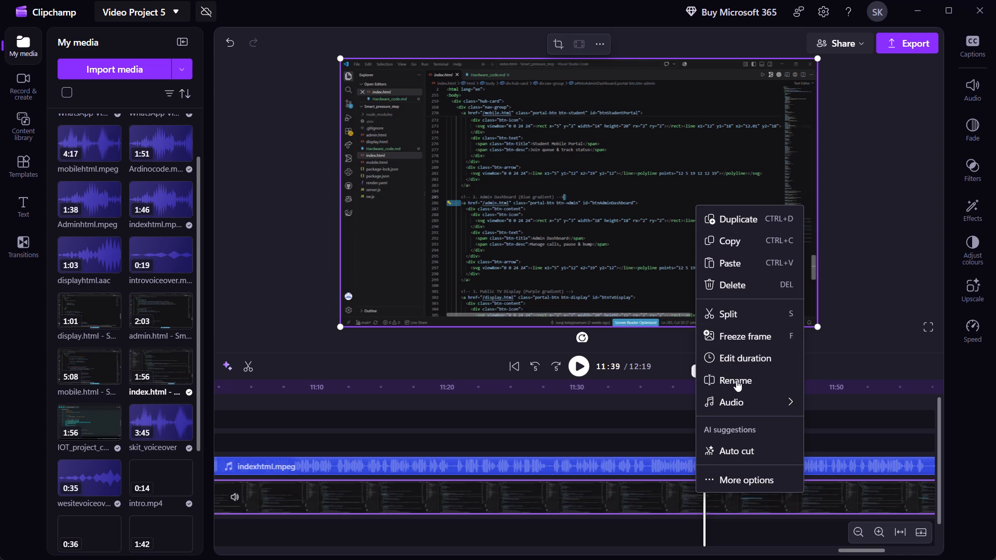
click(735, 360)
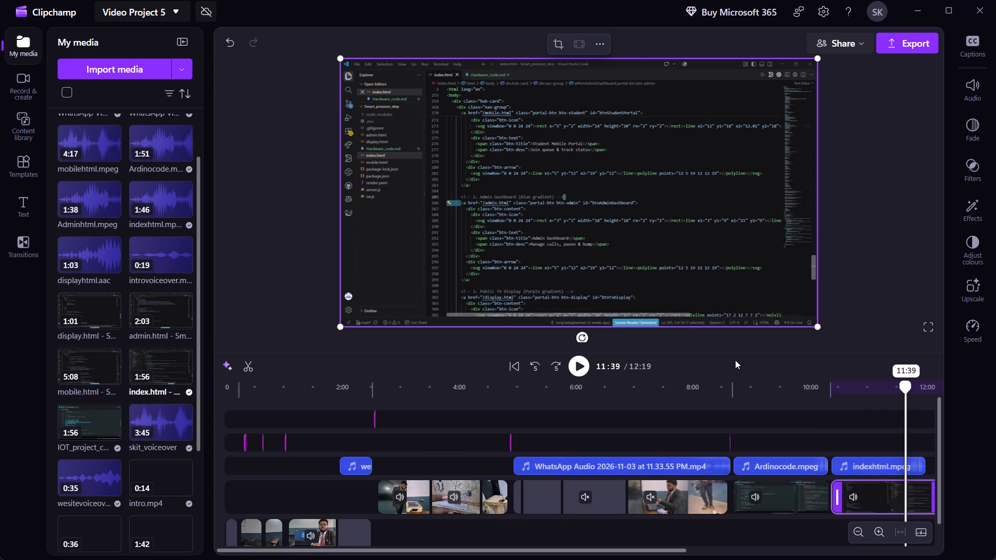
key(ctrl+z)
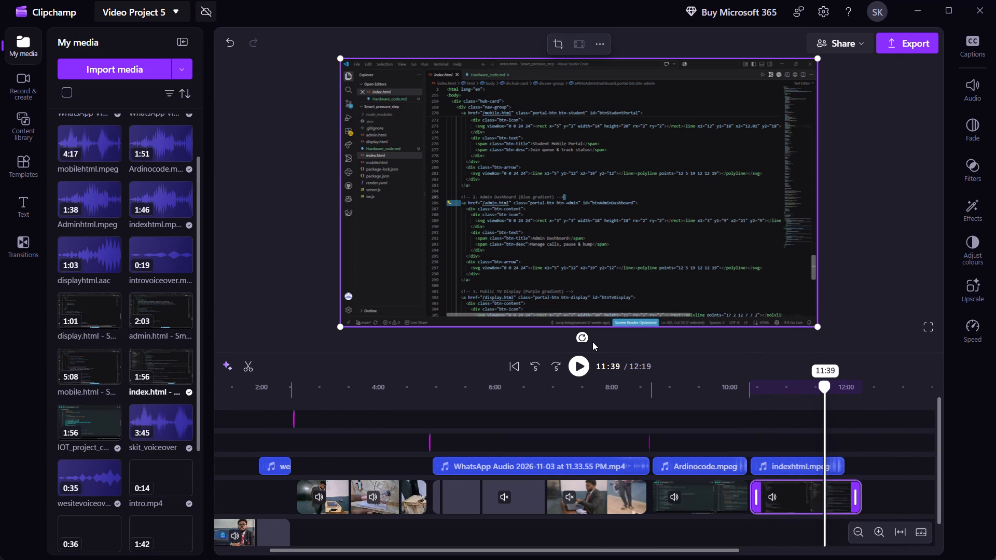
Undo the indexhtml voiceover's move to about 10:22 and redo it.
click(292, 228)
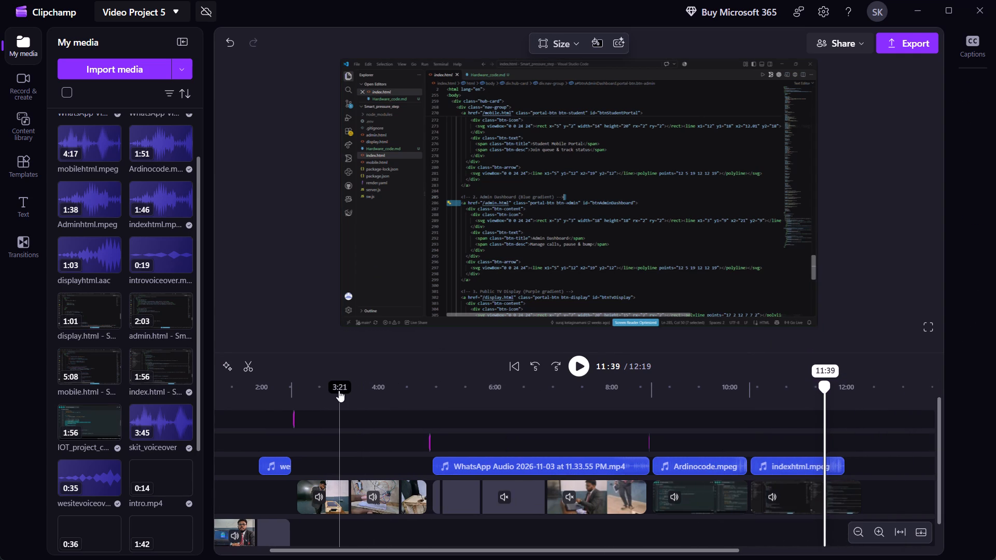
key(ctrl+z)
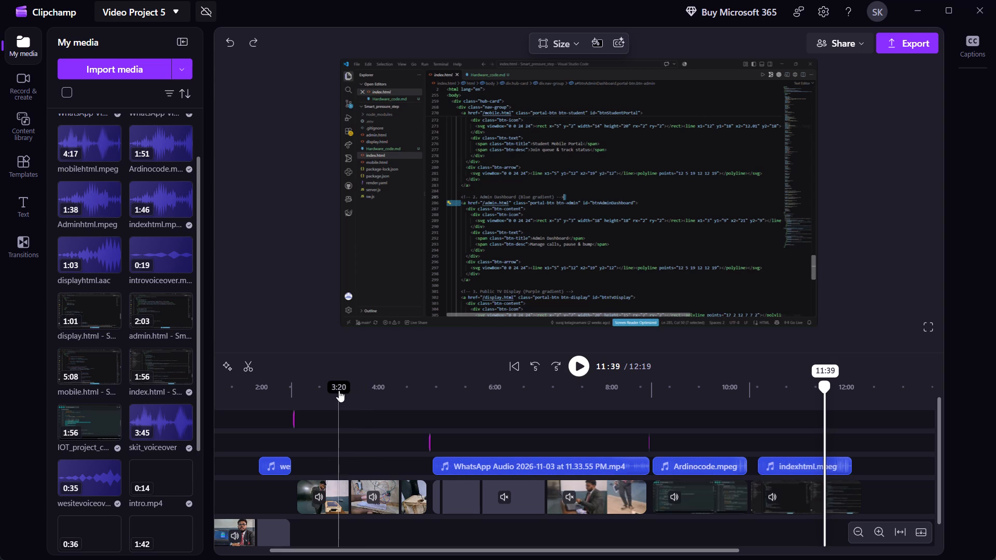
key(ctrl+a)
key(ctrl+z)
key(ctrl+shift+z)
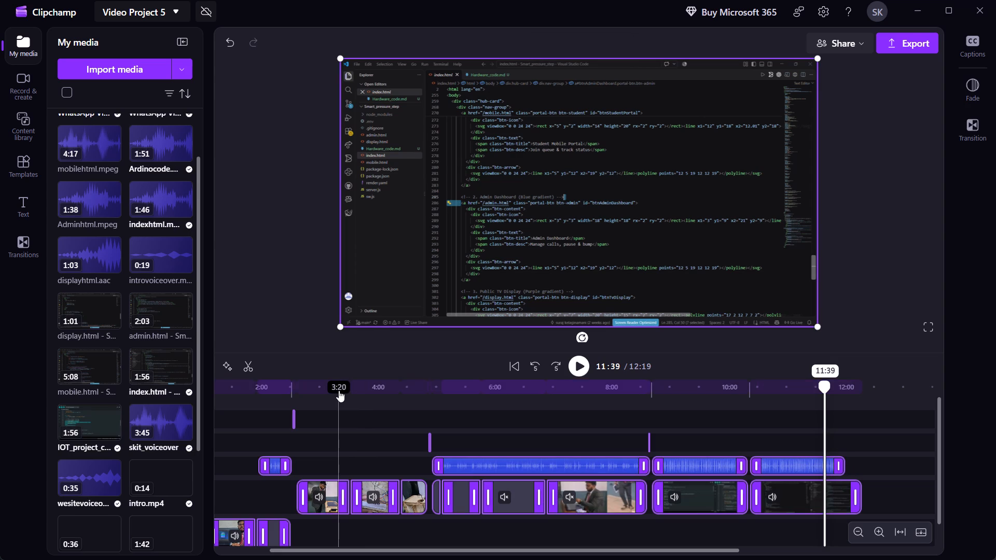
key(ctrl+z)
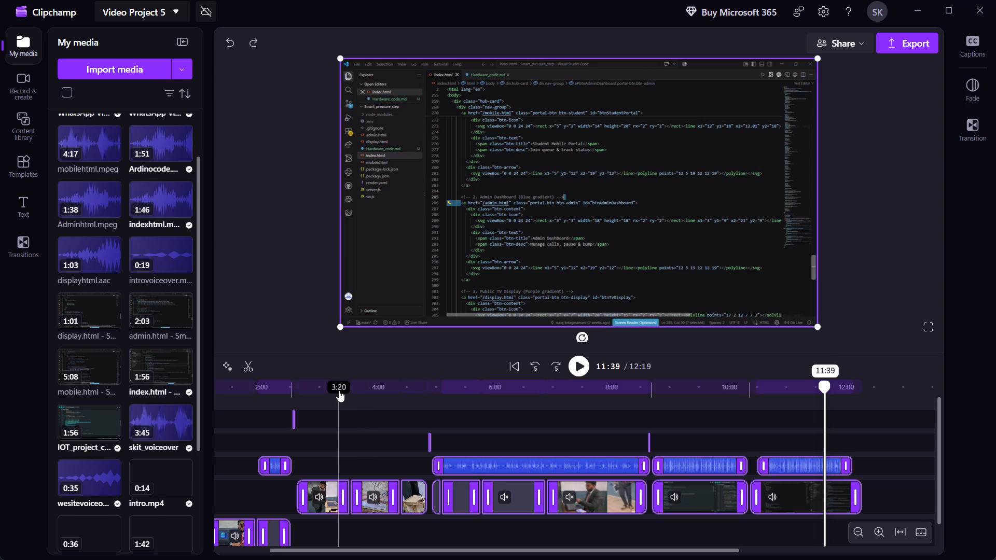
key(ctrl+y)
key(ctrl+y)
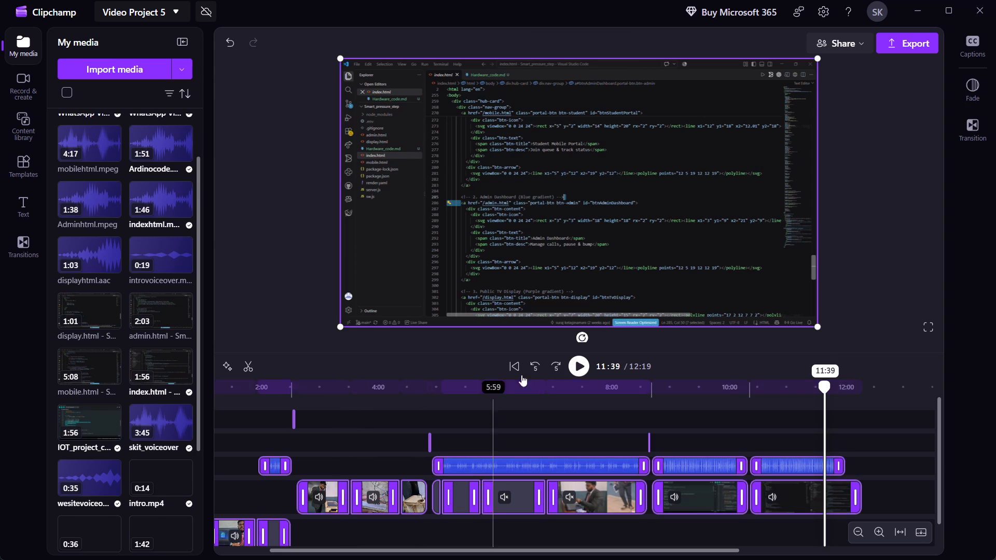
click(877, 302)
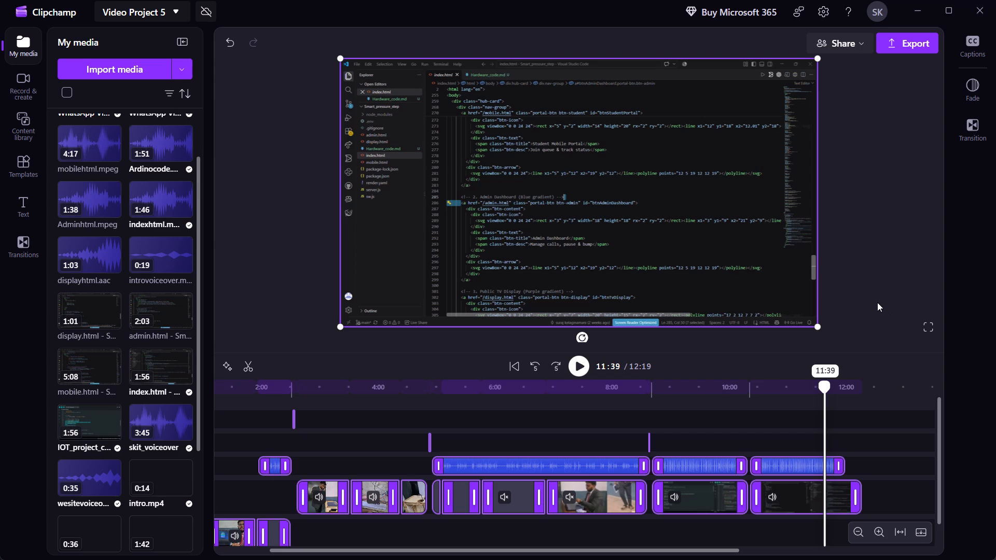
Split the index.html screen recording at 11:39 and delete the part before the split.
click(820, 489)
ctrl+scroll(820, 489, up, 6)
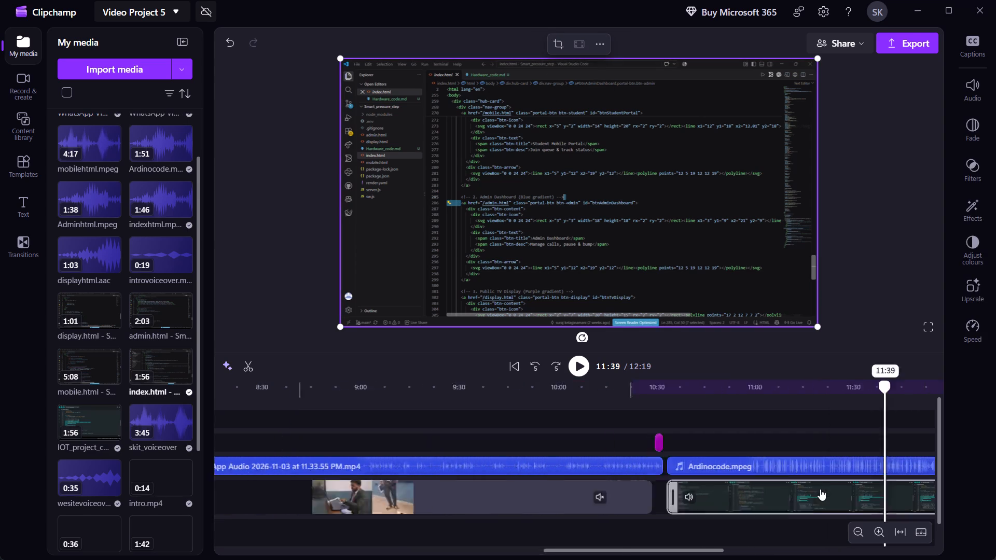
ctrl+scroll(820, 489, up, 1)
scroll(820, 489, left, 7)
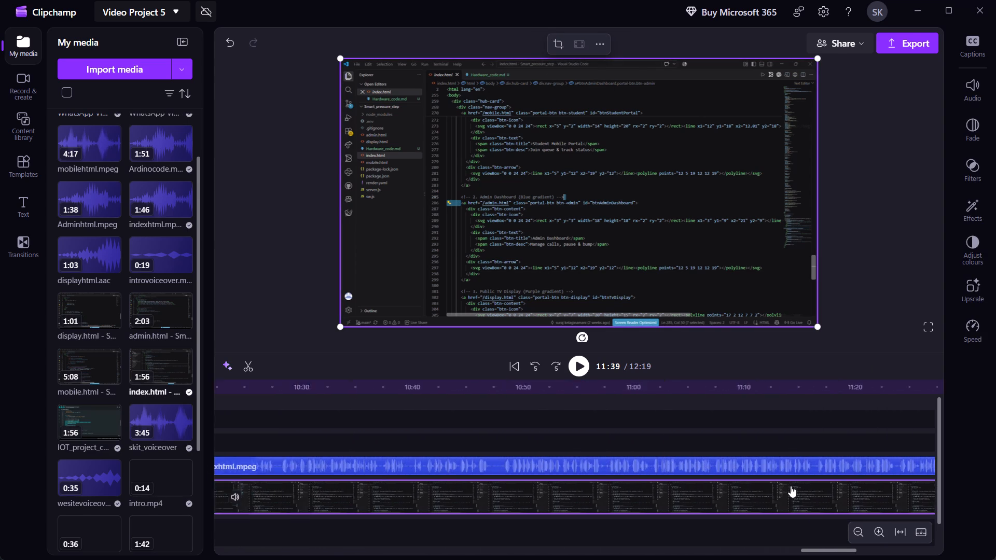
scroll(791, 486, left, 5)
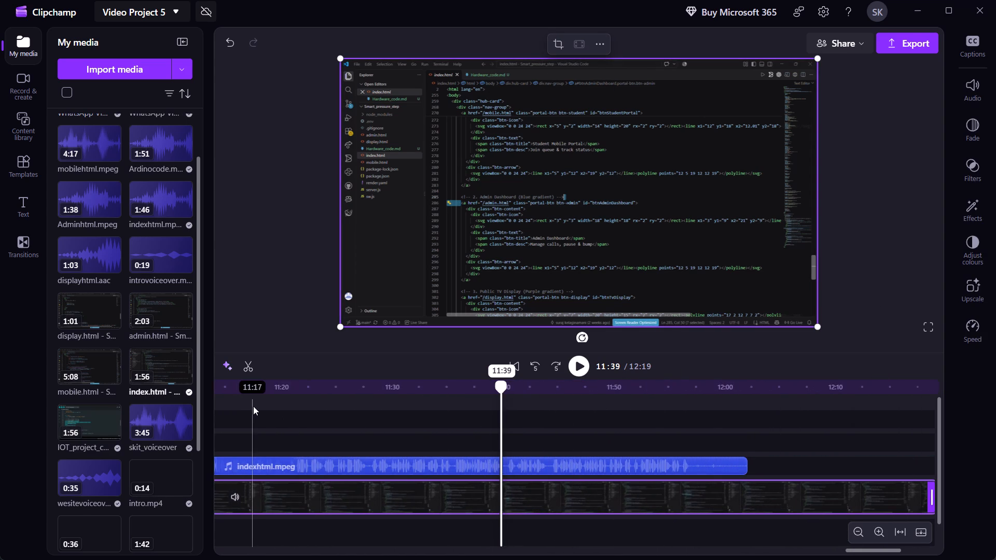
scroll(286, 502, right, 1)
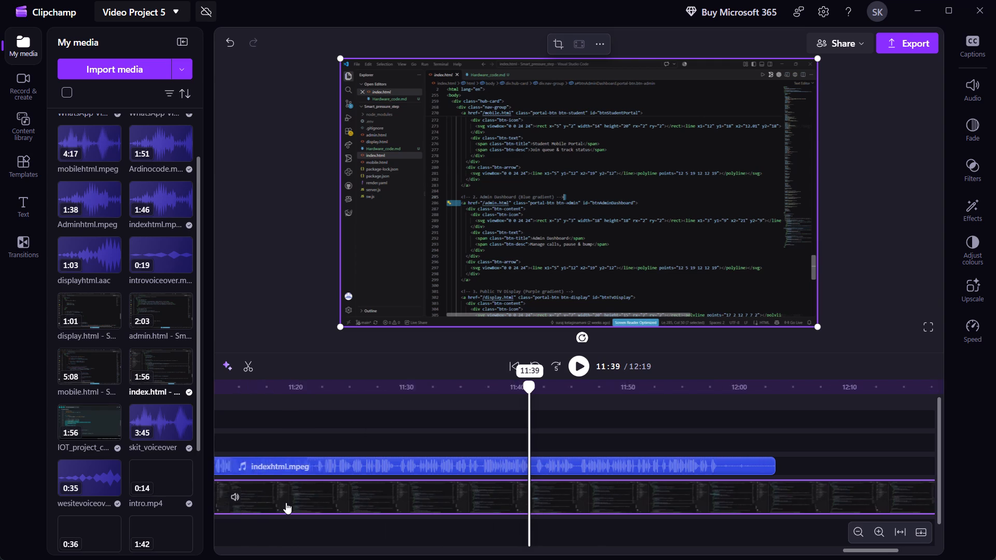
scroll(286, 502, right, 3)
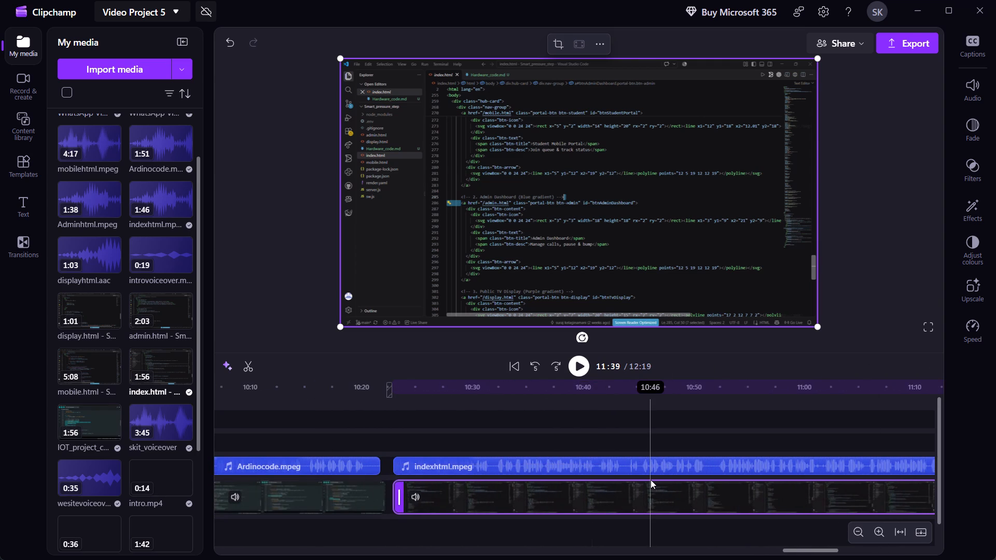
scroll(651, 480, left, 5)
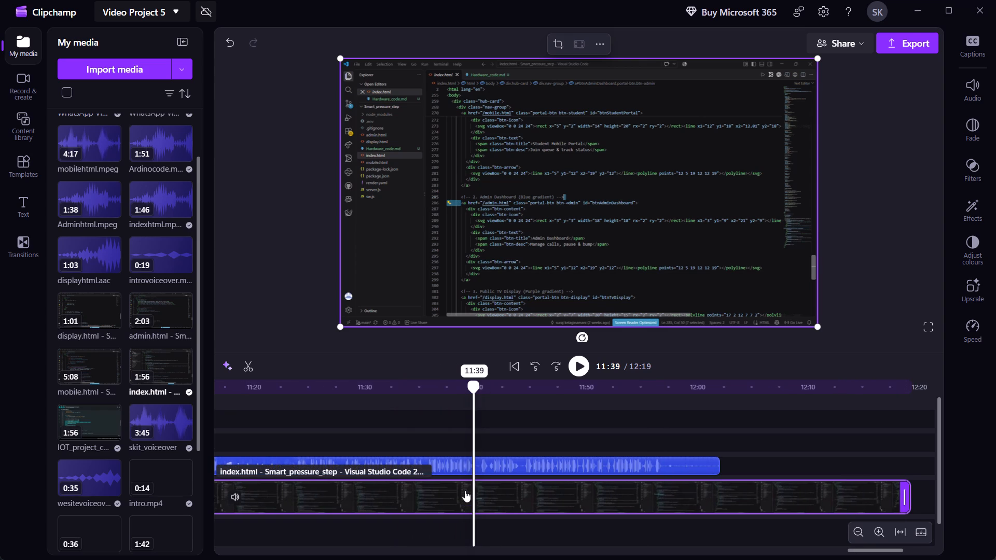
click(253, 363)
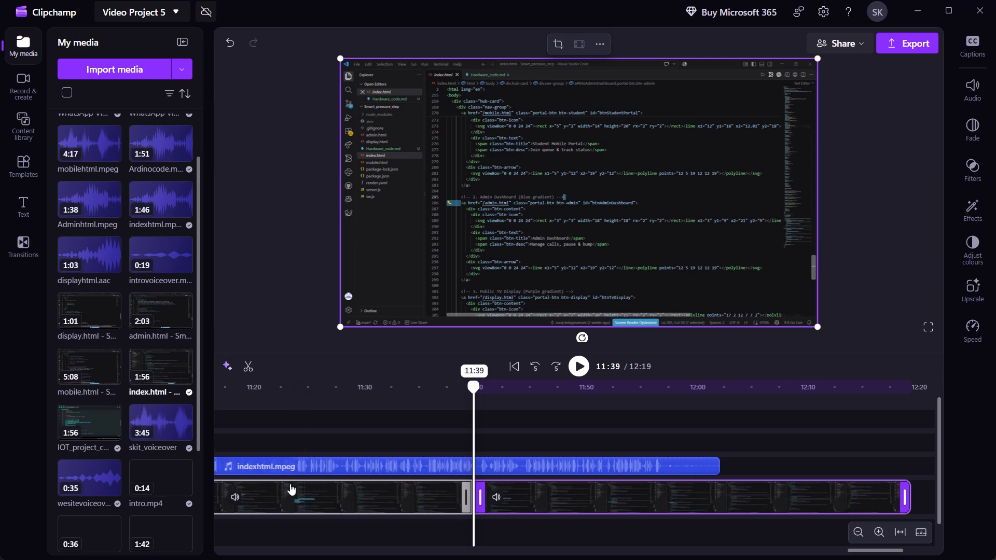
click(405, 493)
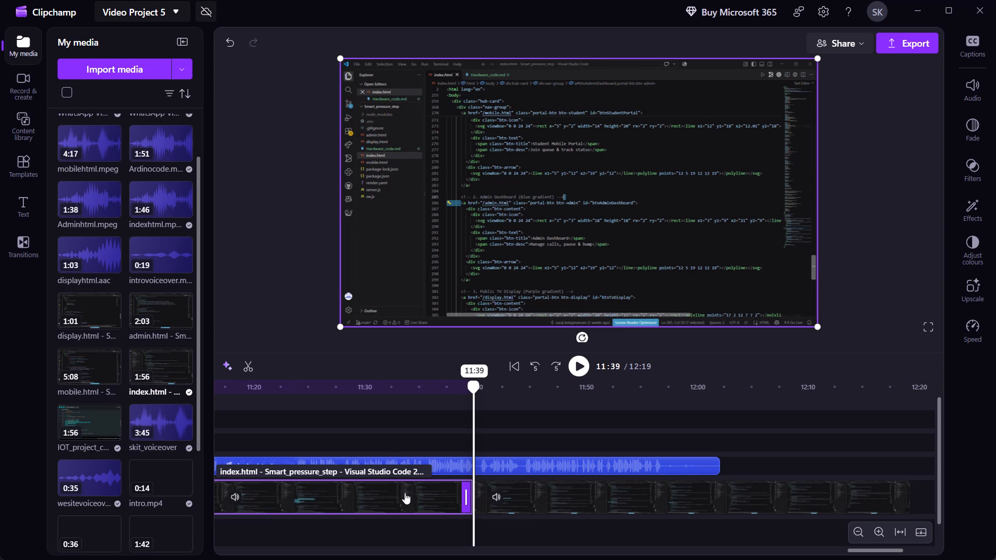
key(Delete)
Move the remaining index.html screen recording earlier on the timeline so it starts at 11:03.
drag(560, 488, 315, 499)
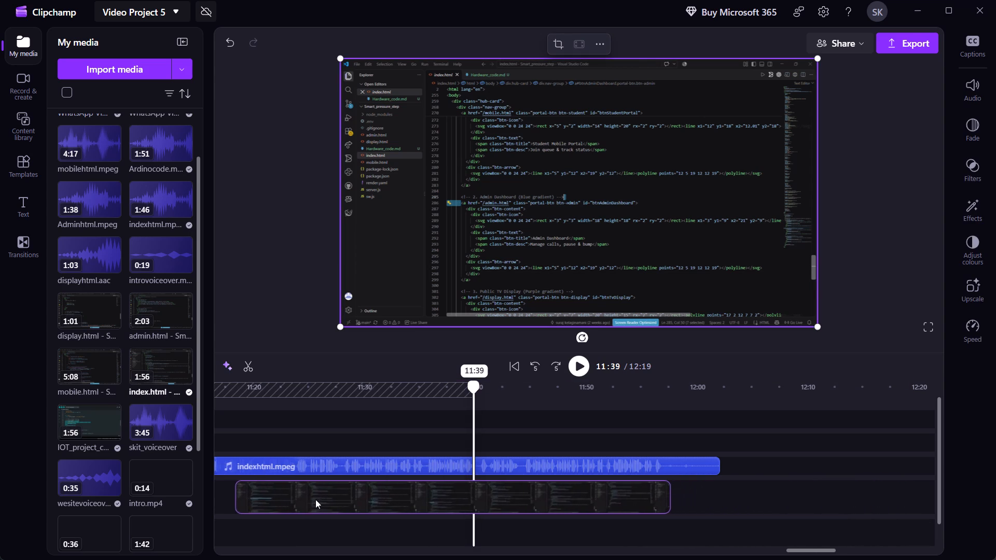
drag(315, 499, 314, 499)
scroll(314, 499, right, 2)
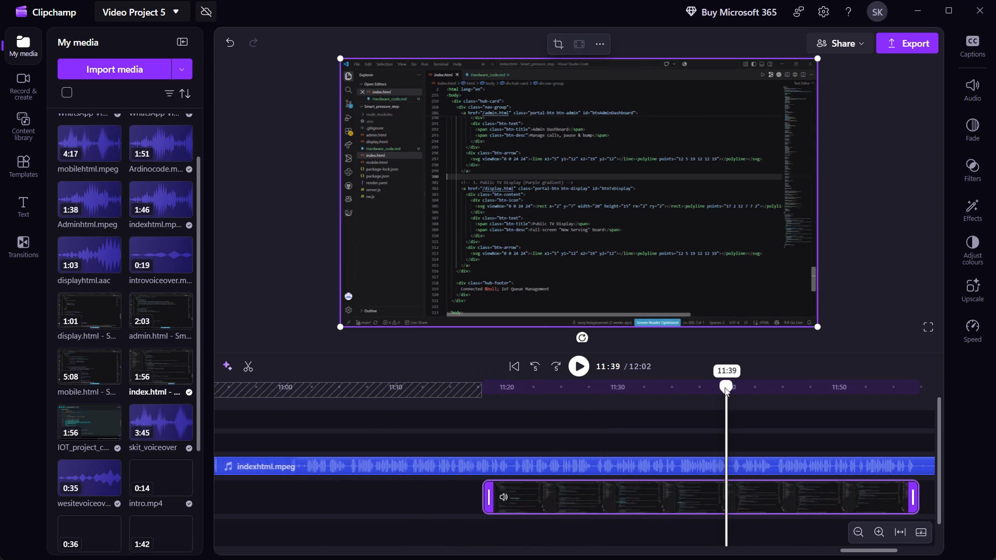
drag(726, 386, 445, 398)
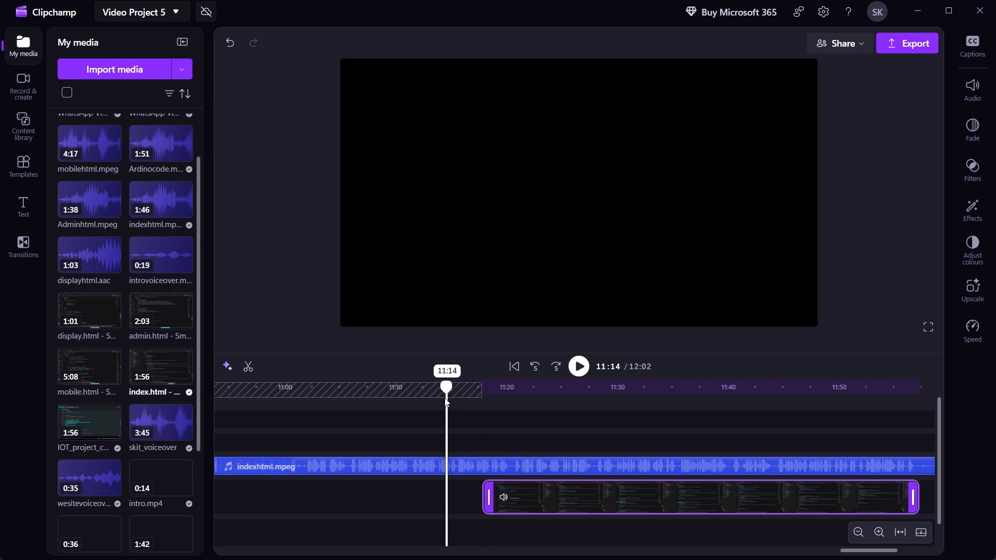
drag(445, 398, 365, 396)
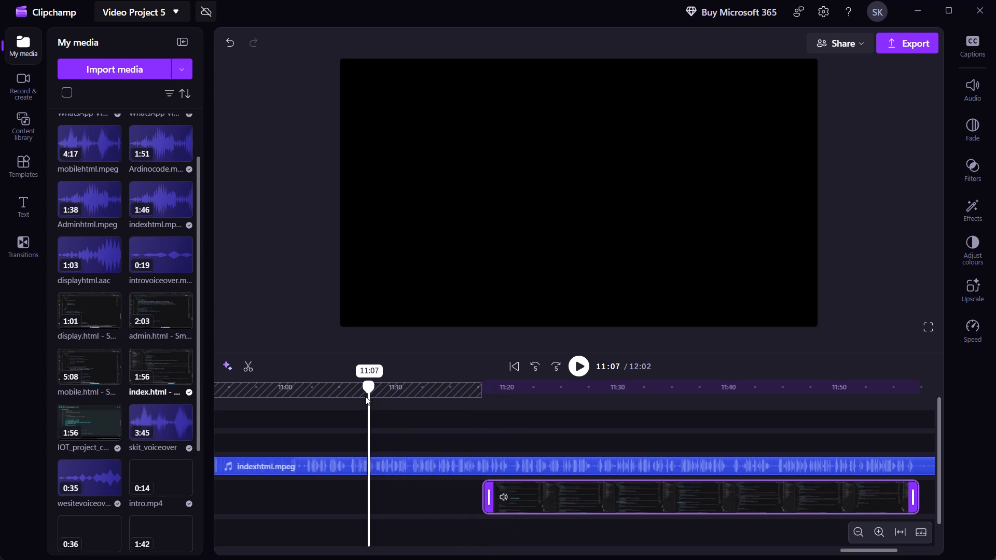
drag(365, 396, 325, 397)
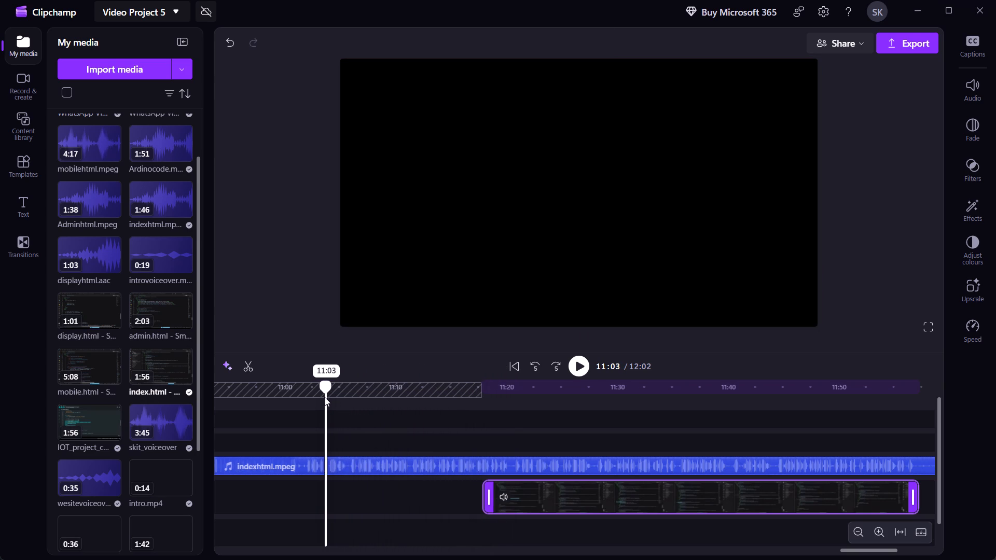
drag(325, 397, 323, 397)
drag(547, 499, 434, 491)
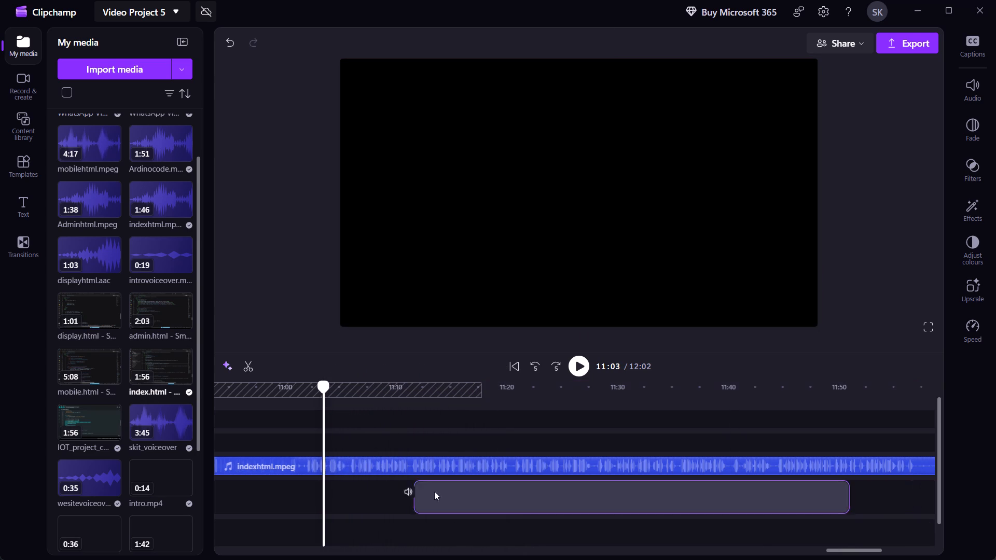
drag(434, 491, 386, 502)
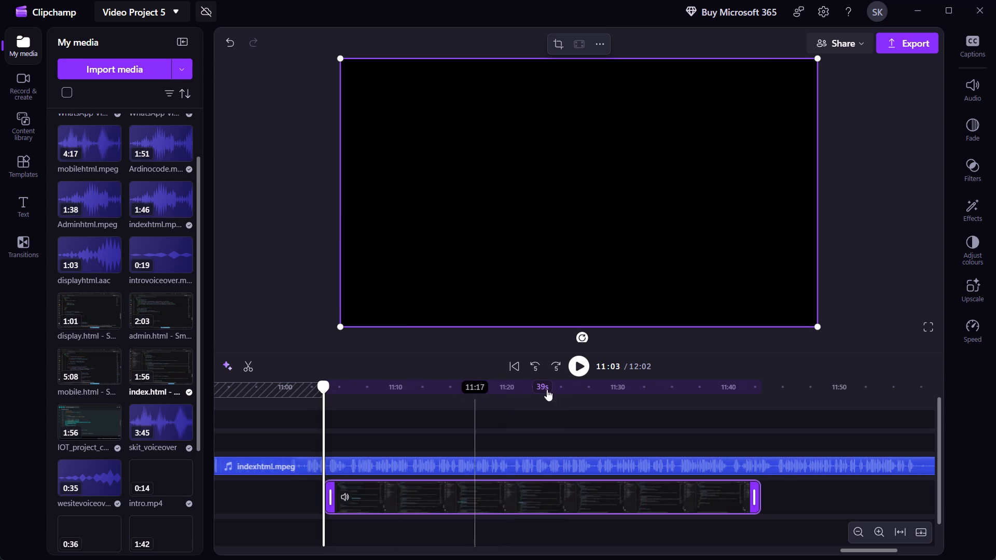
Play back the index.html section from 11:03 to about 11:28, replaying from about 11:25, to check the voiceover against the code.
click(578, 367)
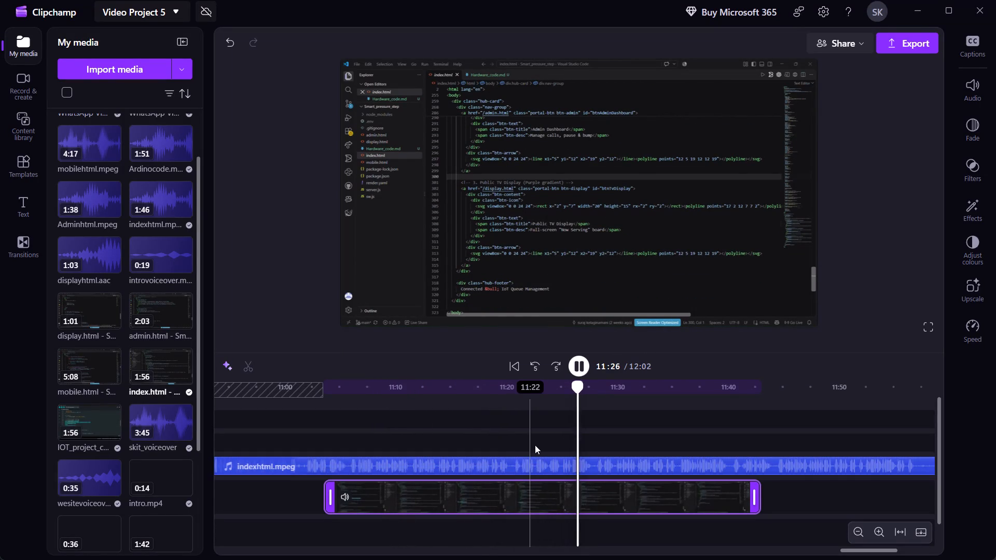
click(581, 366)
drag(603, 387, 560, 393)
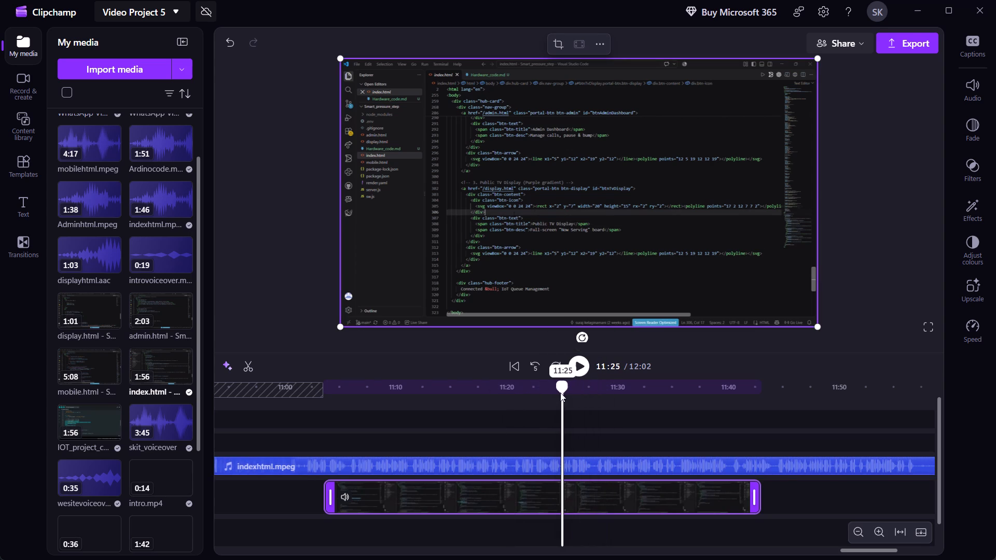
drag(560, 393, 557, 393)
click(577, 357)
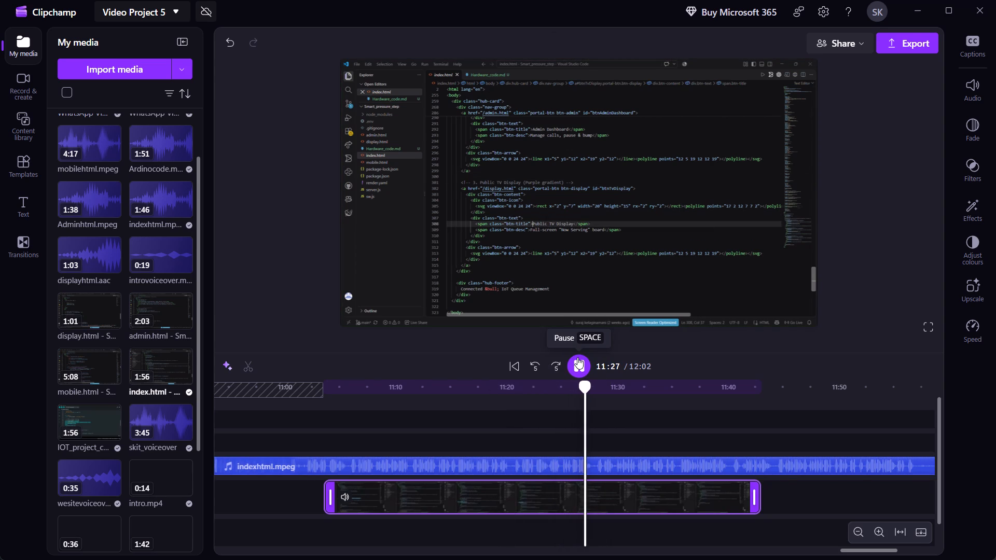
click(577, 357)
Move the remaining index.html screen recording to start at about 11:24.
drag(480, 499, 604, 488)
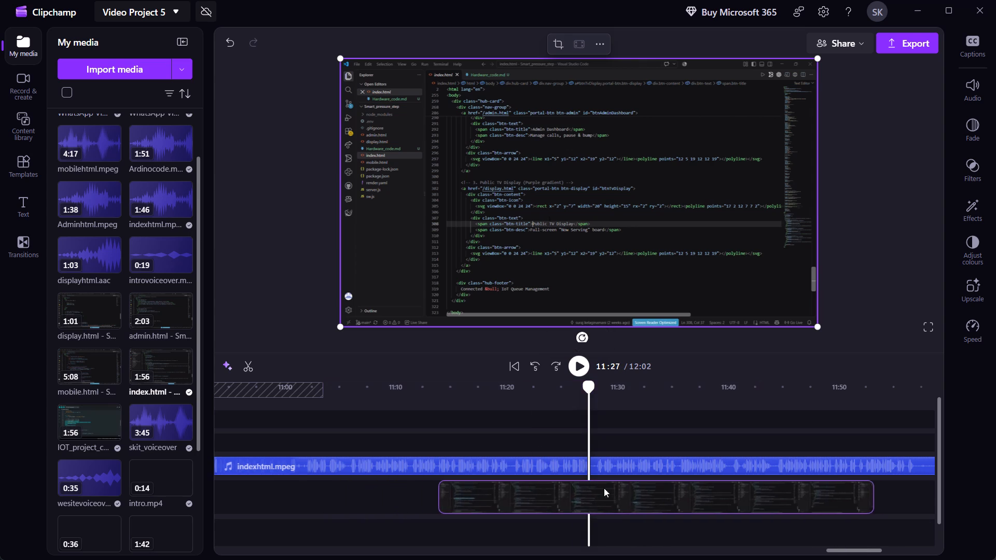
drag(604, 488, 713, 501)
Play back the index.html section from about 11:24 and replay it to check the recording against the voiceover.
click(556, 409)
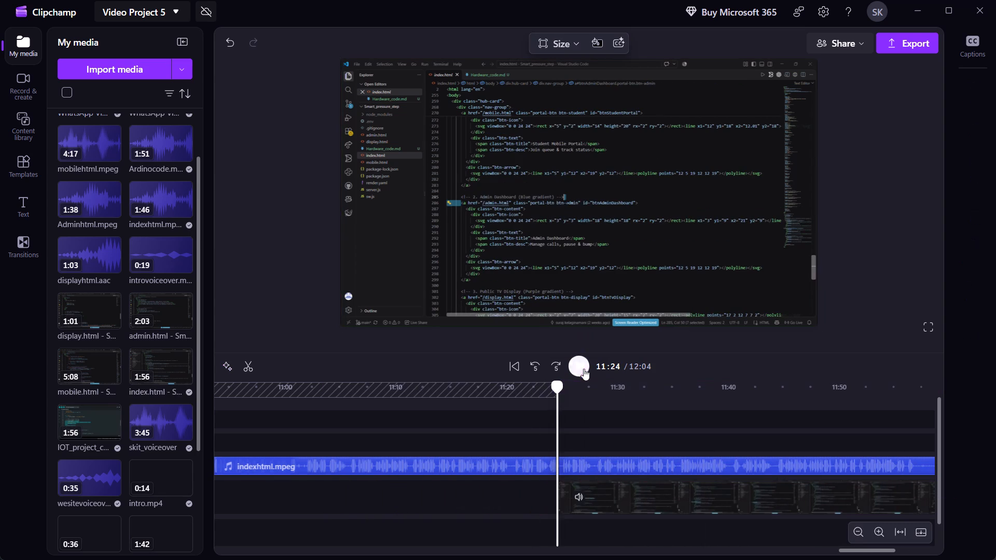
click(583, 363)
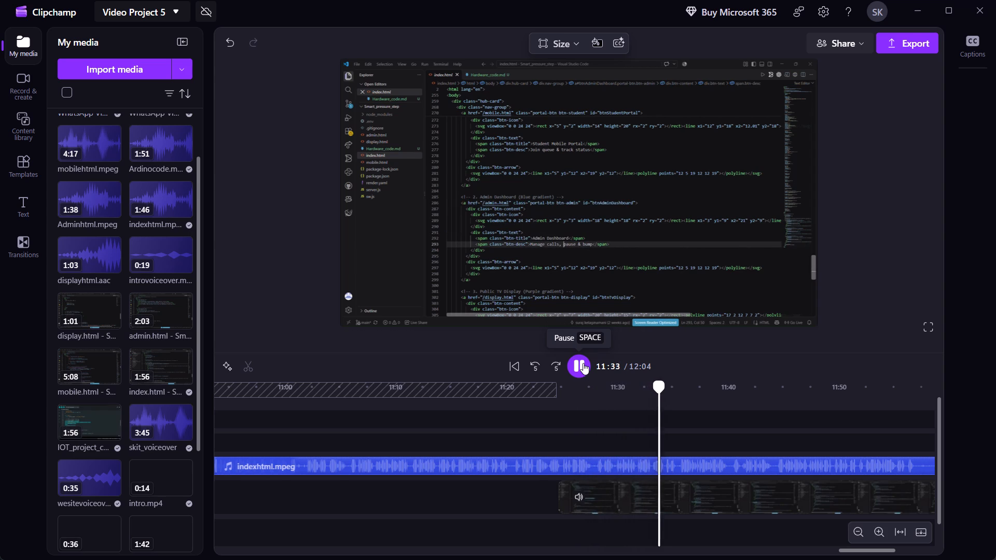
click(621, 505)
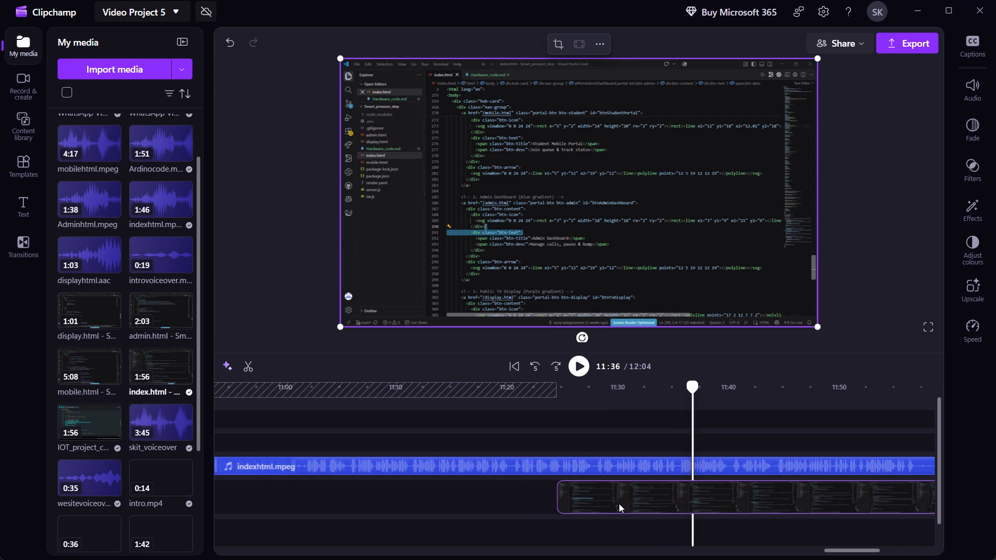
click(547, 421)
click(584, 363)
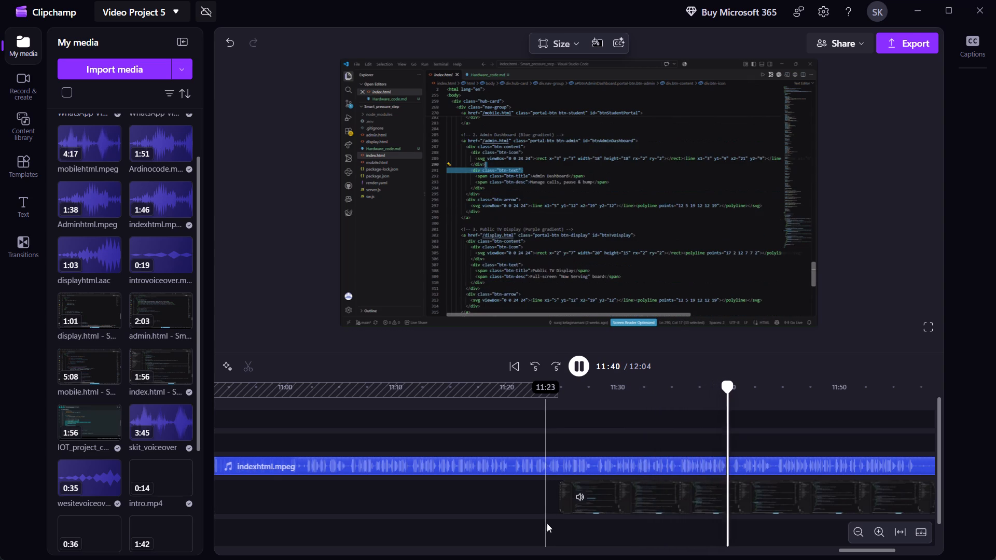
Extend the start of the index.html screen recording back to 10:24, keeping its end at 12:04.
click(572, 507)
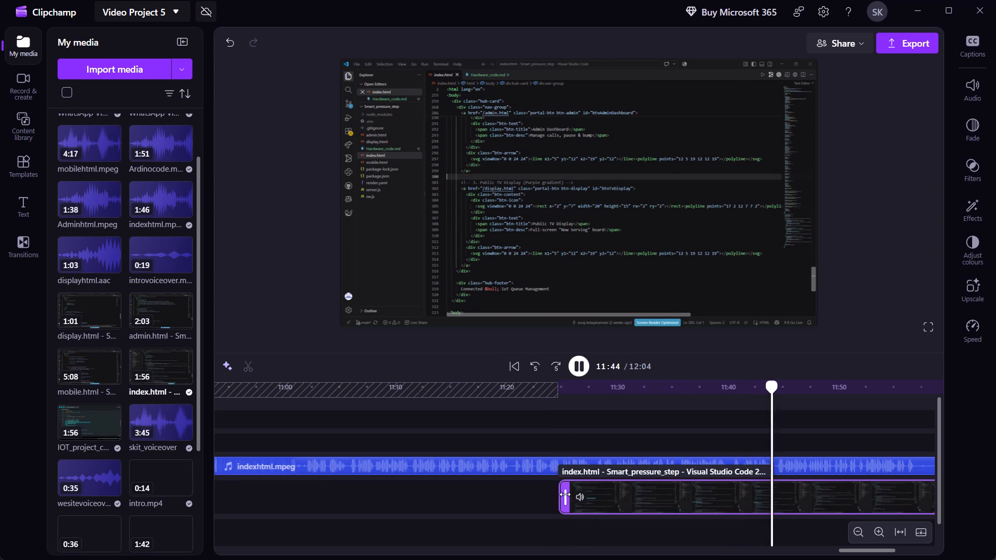
click(565, 494)
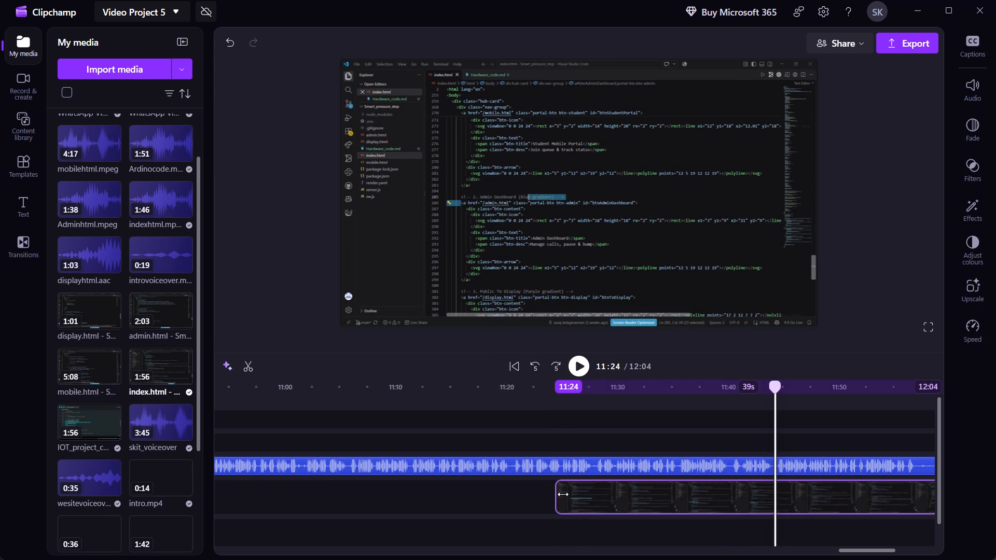
scroll(680, 499, left, 4)
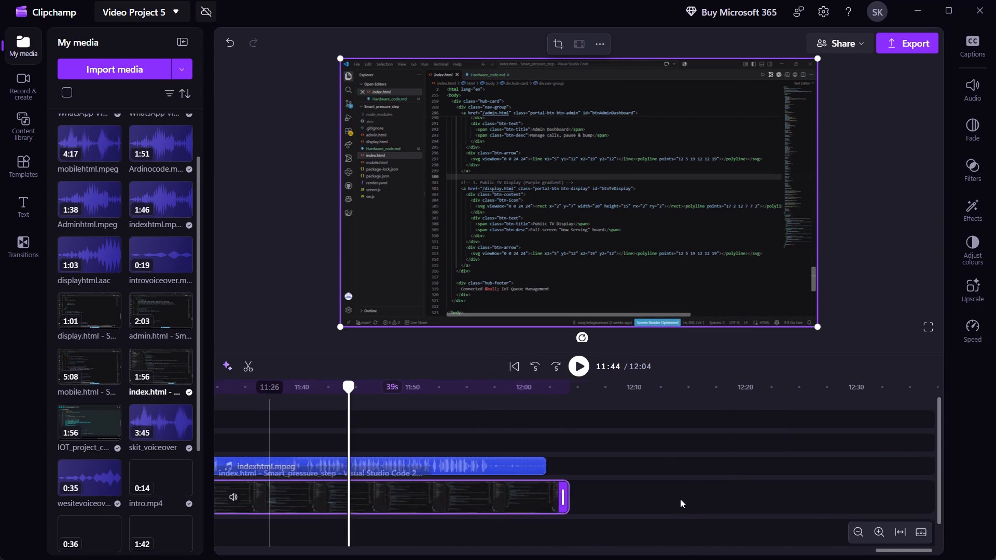
scroll(680, 499, right, 2)
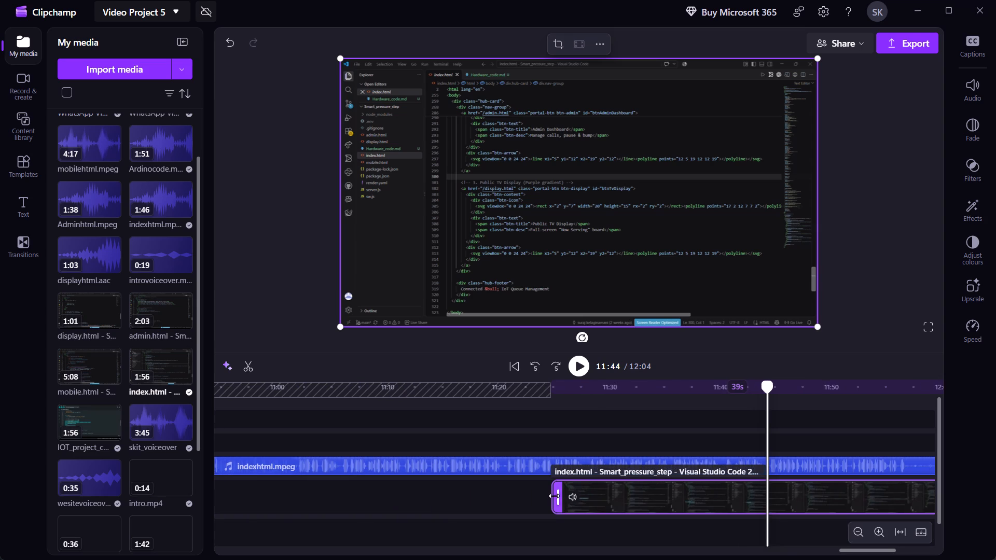
drag(560, 496, 472, 500)
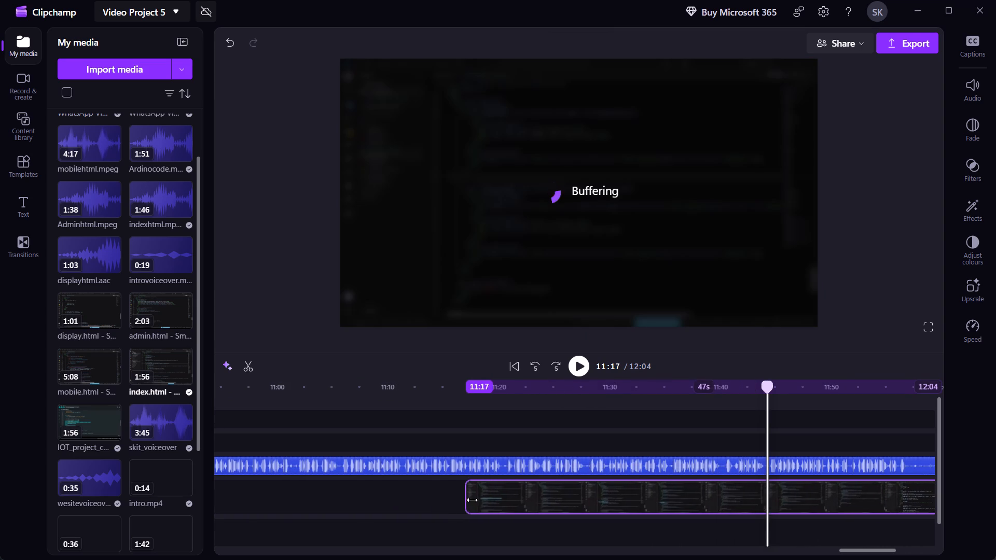
drag(472, 500, 383, 503)
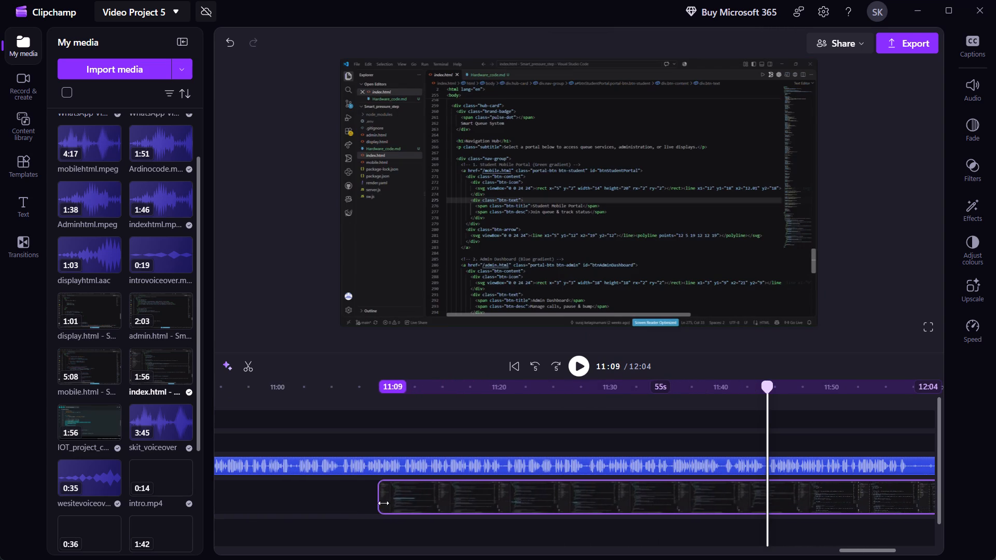
drag(383, 503, 277, 502)
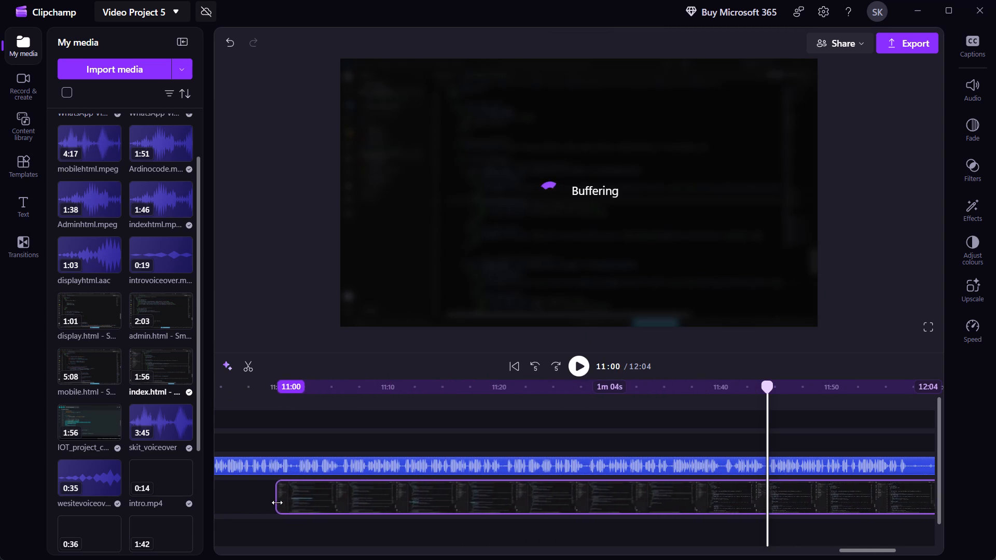
drag(277, 502, 246, 505)
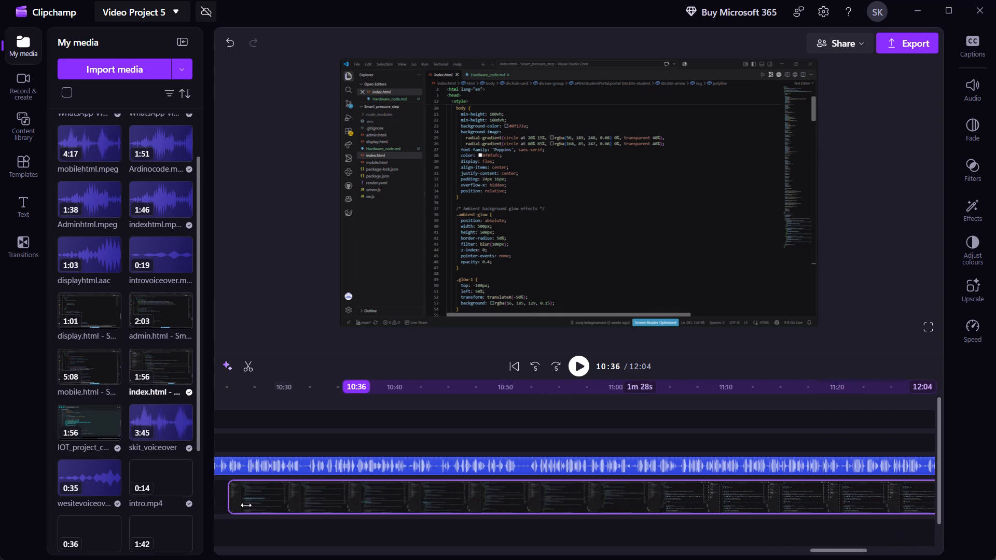
drag(246, 505, 252, 492)
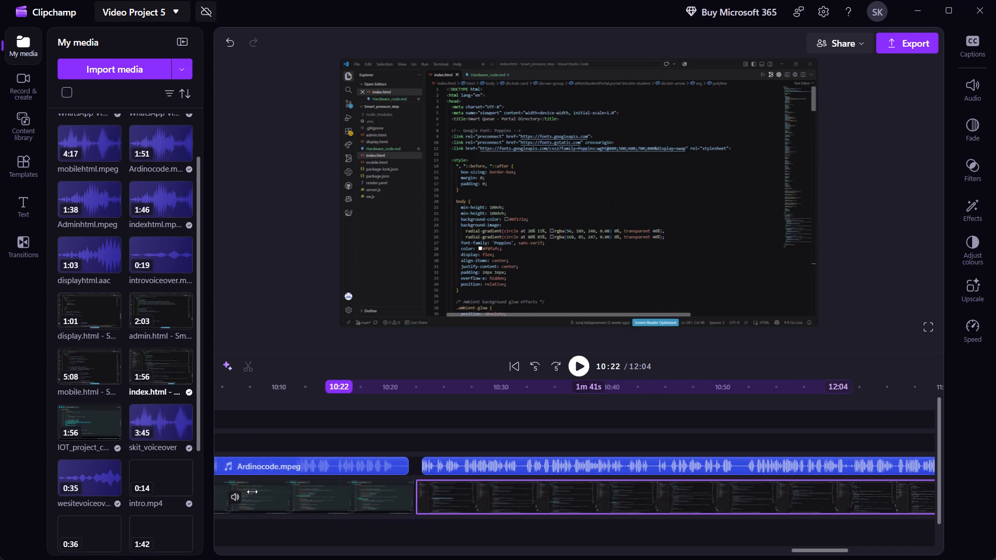
drag(252, 492, 442, 498)
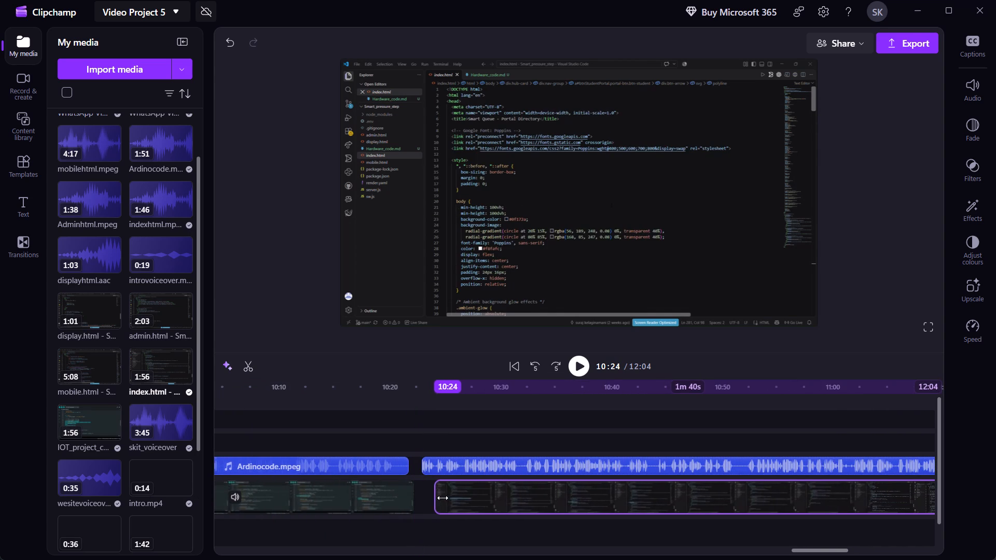
scroll(642, 524, left, 10)
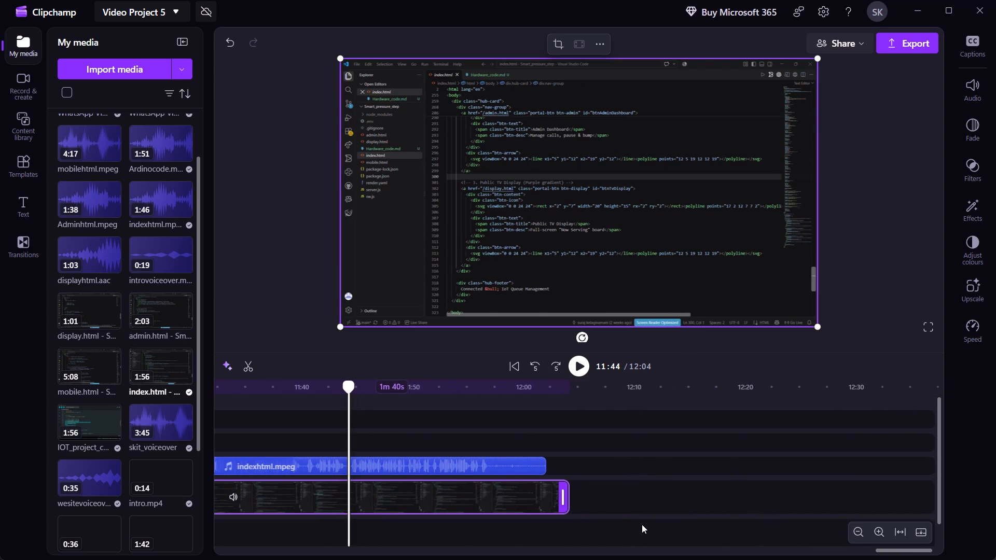
scroll(642, 524, right, 4)
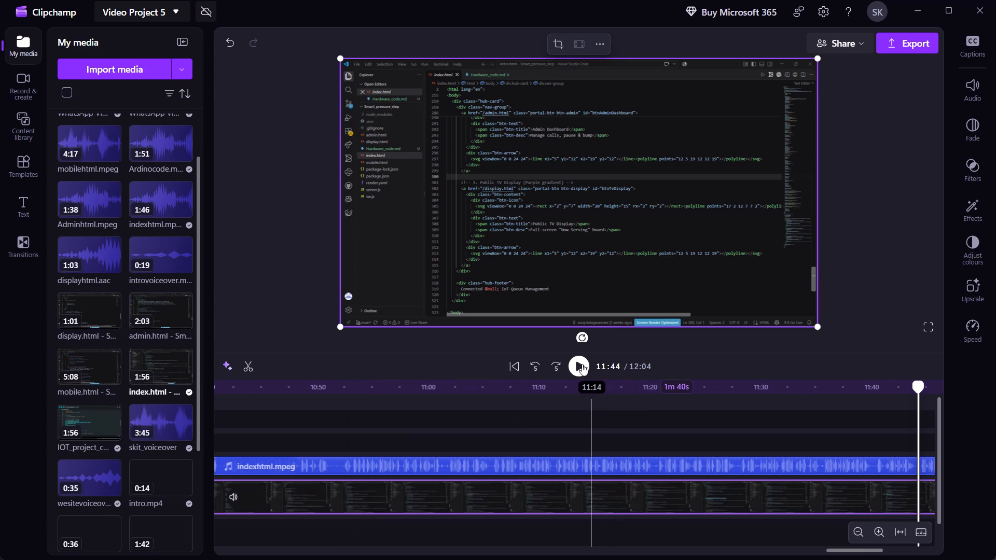
Play back the end of the index.html section from 11:44, then its opening from about 10:24, to check the recording against the voiceover.
click(580, 358)
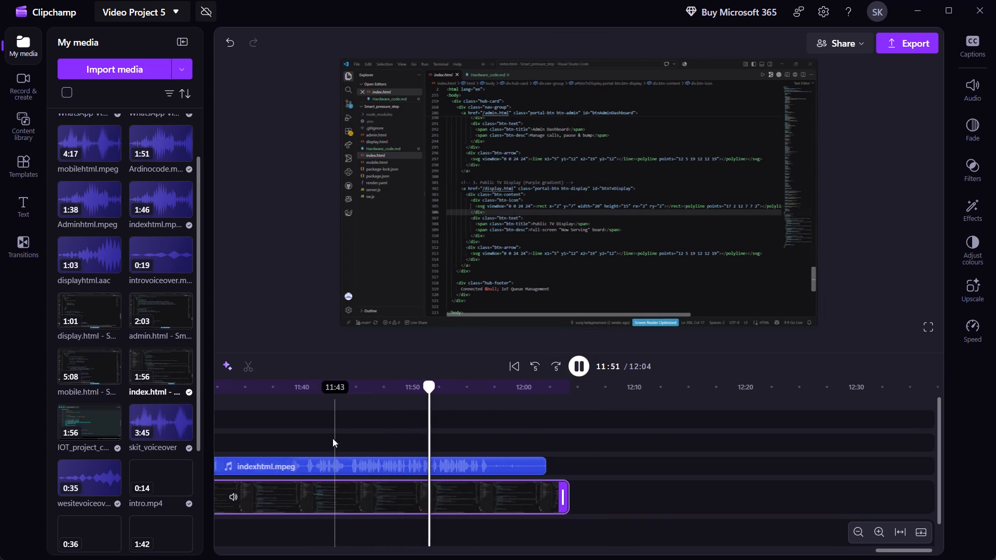
click(306, 418)
scroll(306, 418, right, 8)
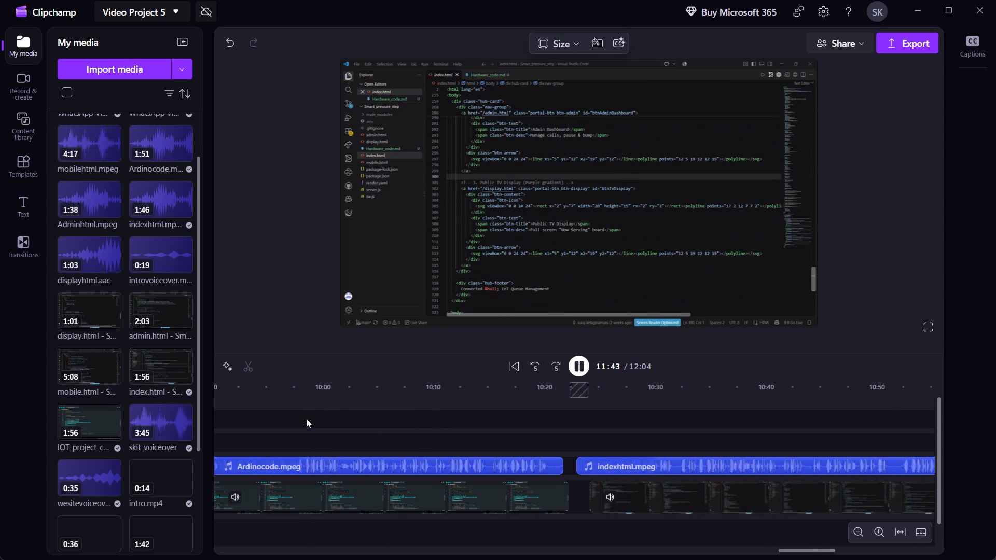
click(644, 434)
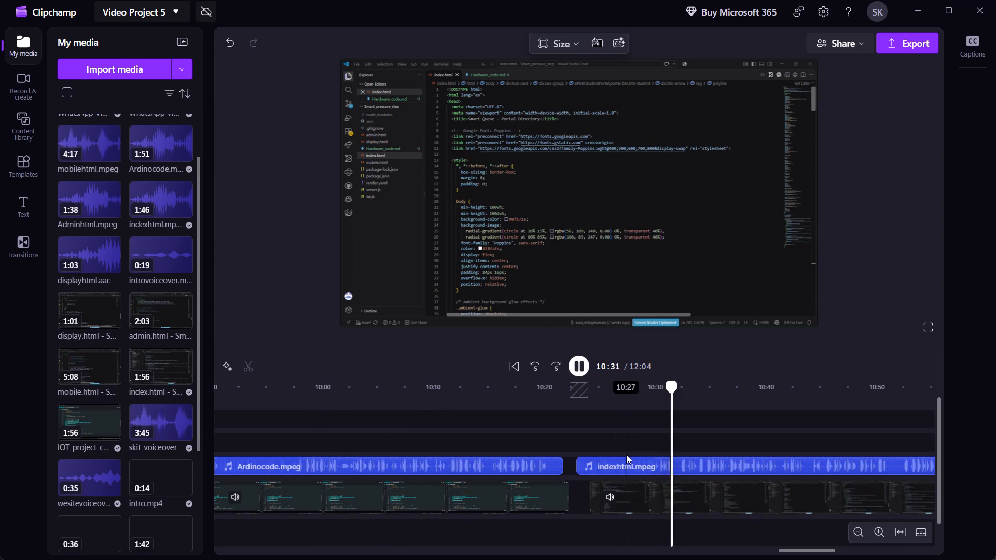
click(590, 421)
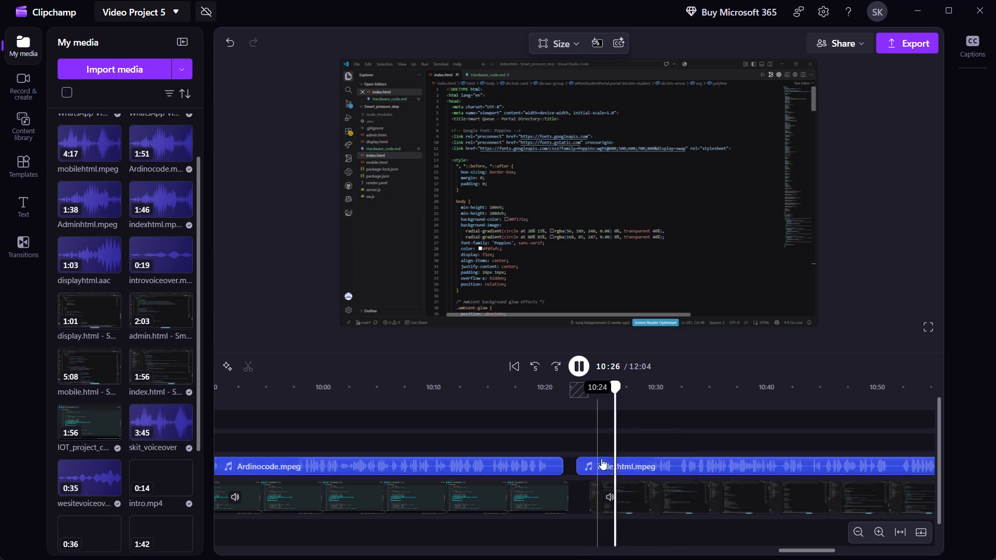
Extend the start of the index.html screen recording back to about 10:23, aligning it with the start of the indexhtml.mpeg voiceover.
drag(594, 497, 591, 497)
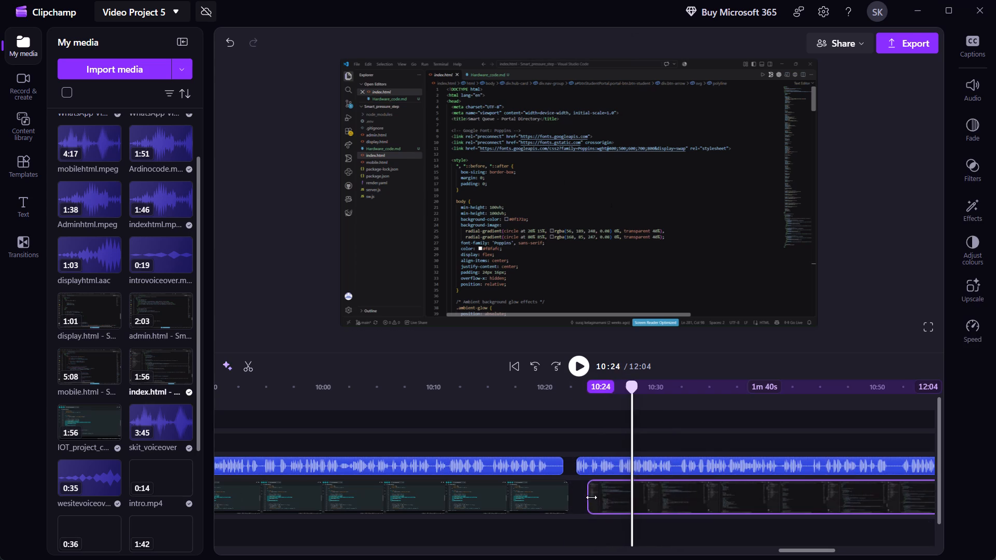
drag(591, 497, 584, 496)
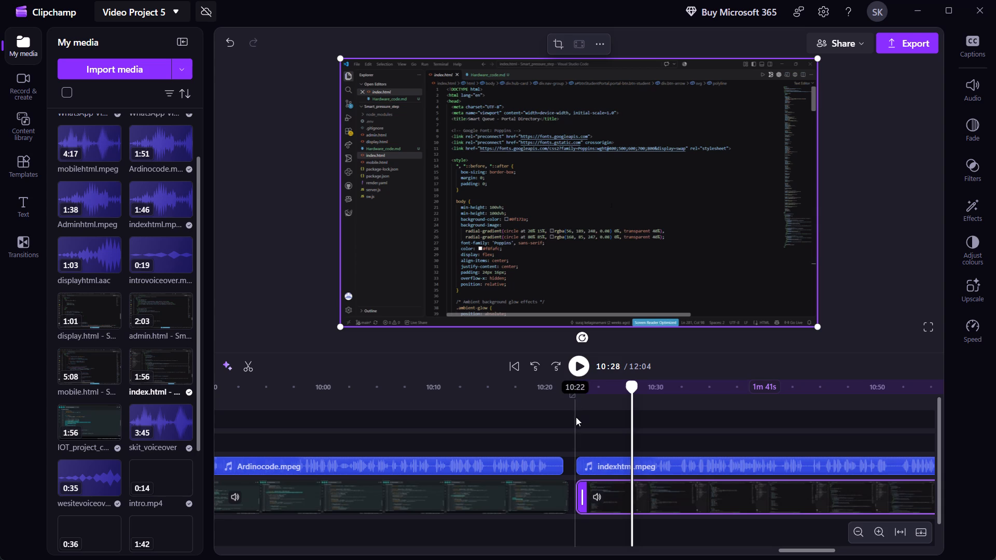
Play back the index.html section from about 10:22 to check the recording's start against the voiceover.
click(576, 417)
click(576, 355)
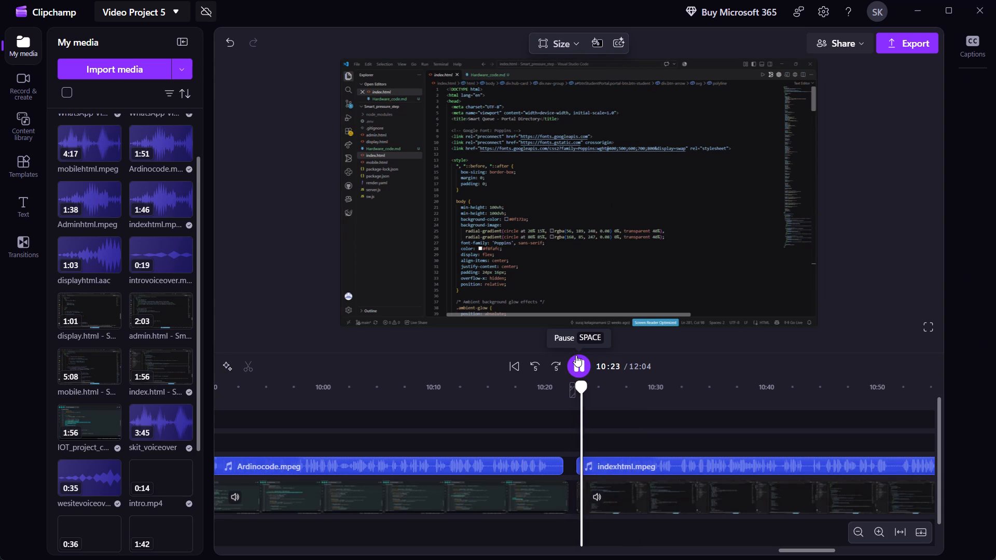
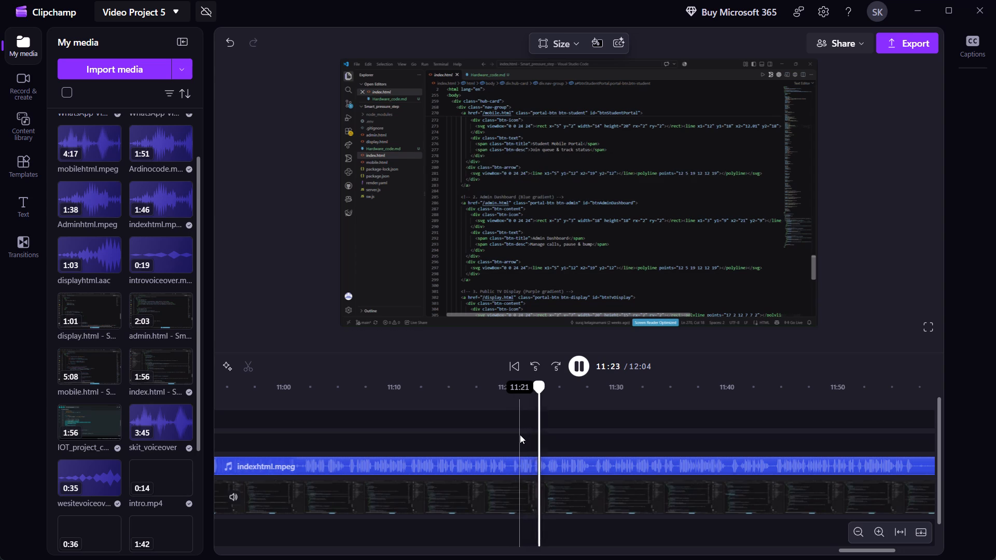
Trim the end of the index.html screen recording to 12:02, in line with the end of the indexhtml.mpeg voiceover.
scroll(520, 435, left, 4)
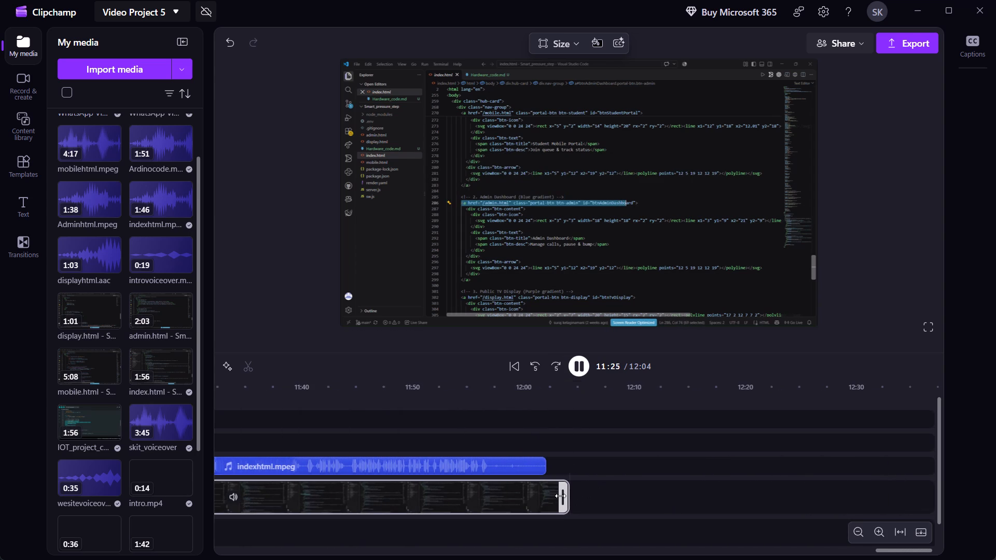
click(560, 496)
click(562, 496)
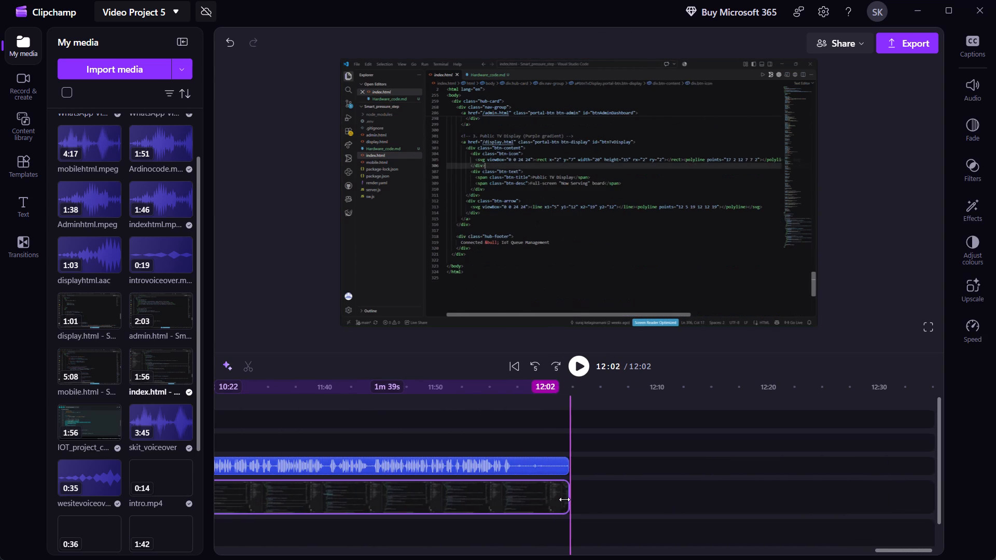
click(641, 503)
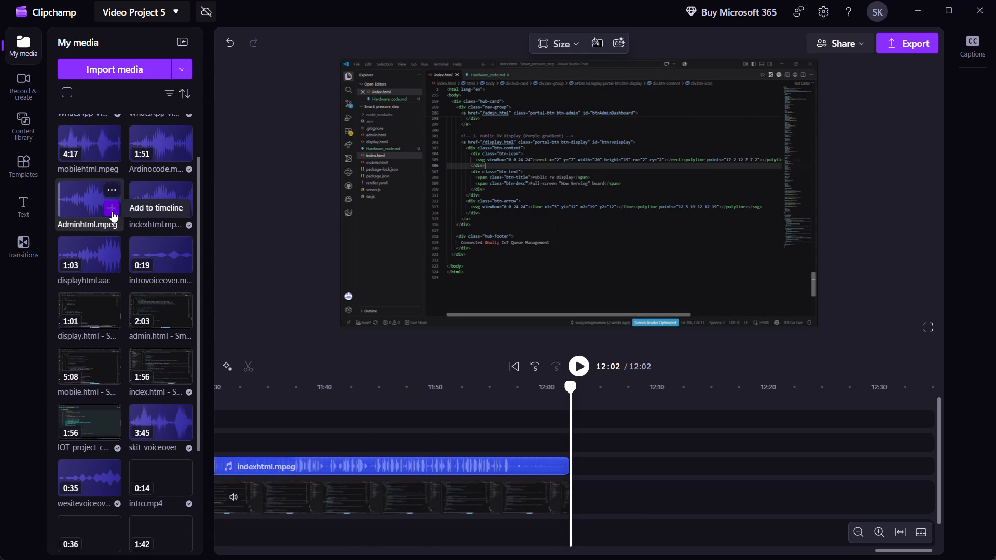
Add the mobilehtml.mpeg voiceover to the timeline at 12:02, directly after the indexhtml.mpeg voiceover.
click(112, 152)
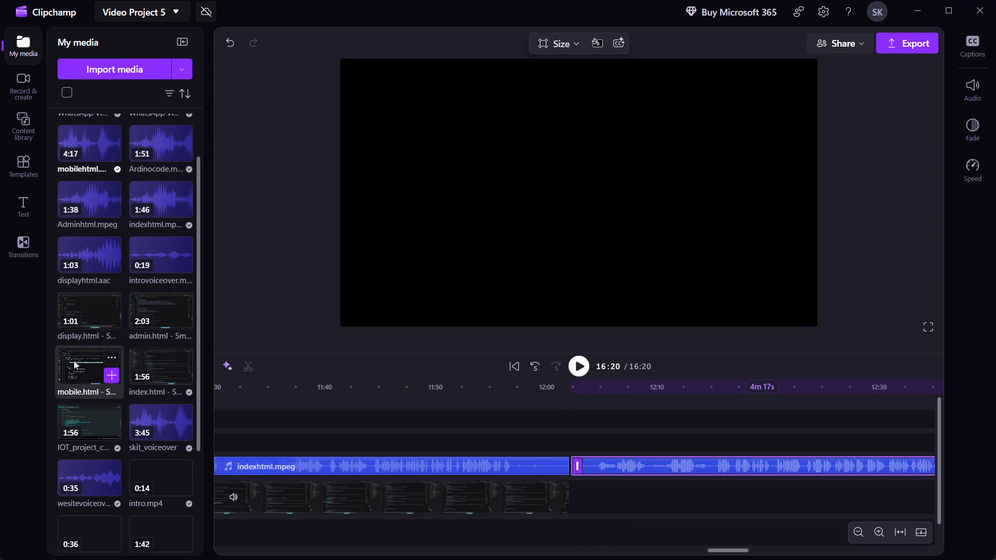
Add the mobile.html screen recording and place it at 12:02, directly after the index.html recording and beneath the mobilehtml.mpeg voiceover.
click(107, 374)
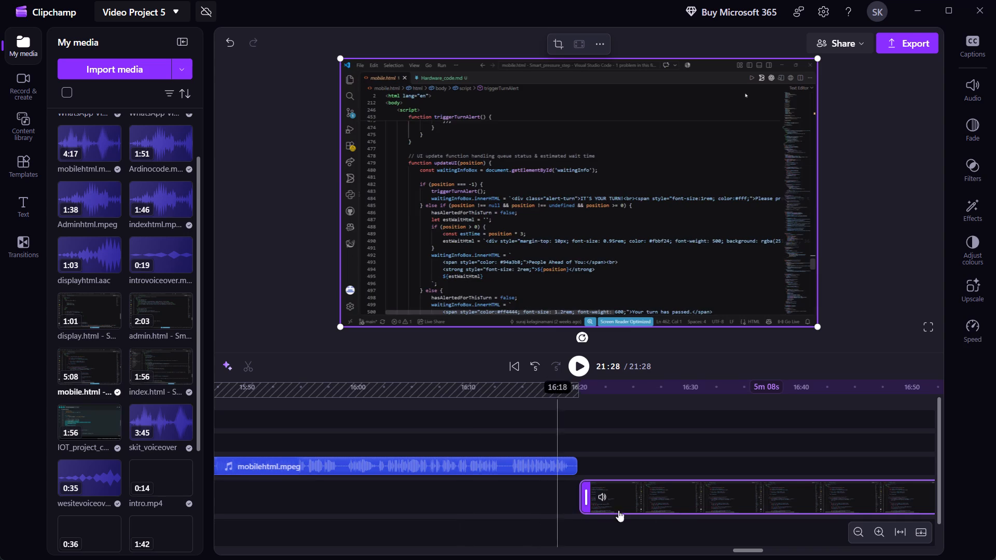
drag(679, 501, 235, 523)
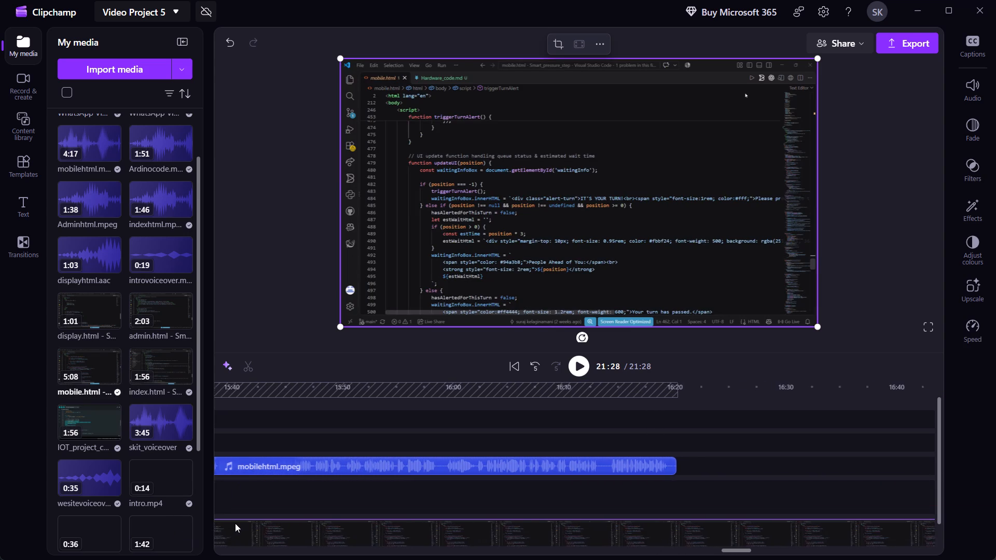
drag(235, 523, 184, 487)
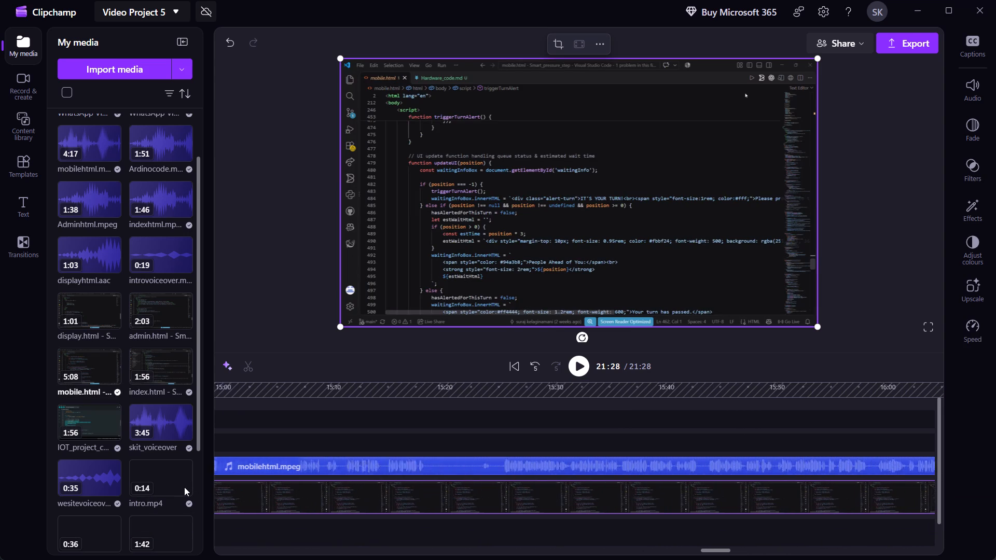
drag(184, 487, 184, 487)
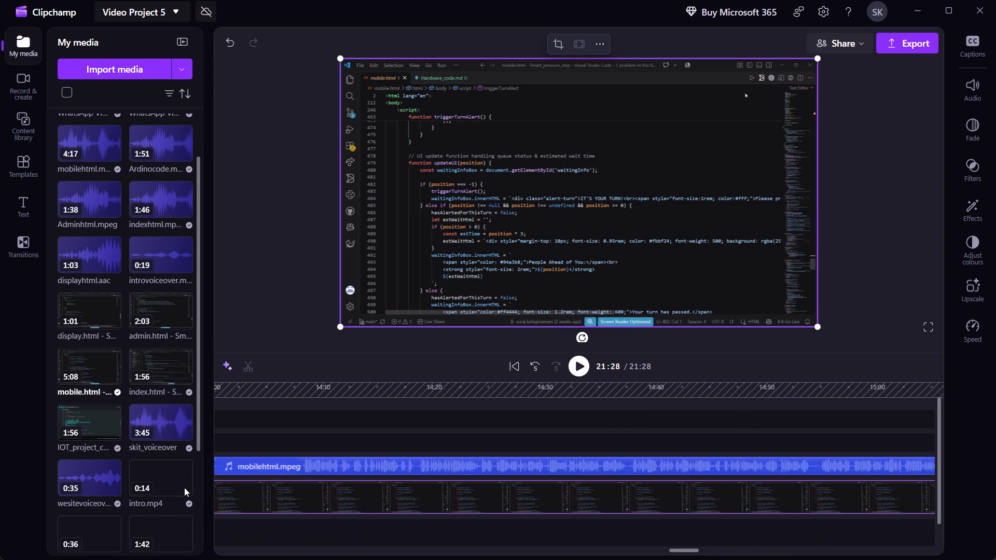
drag(184, 487, 160, 488)
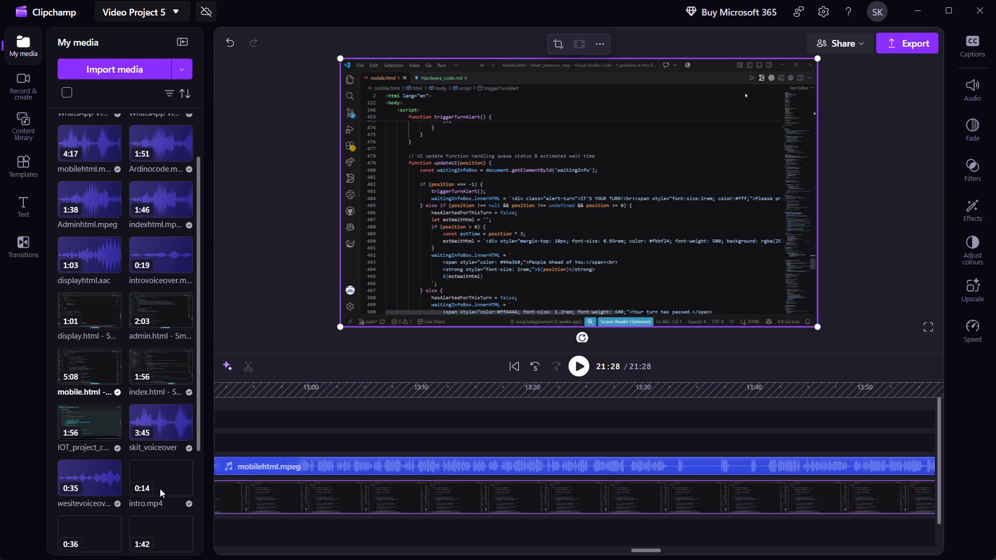
drag(160, 488, 601, 518)
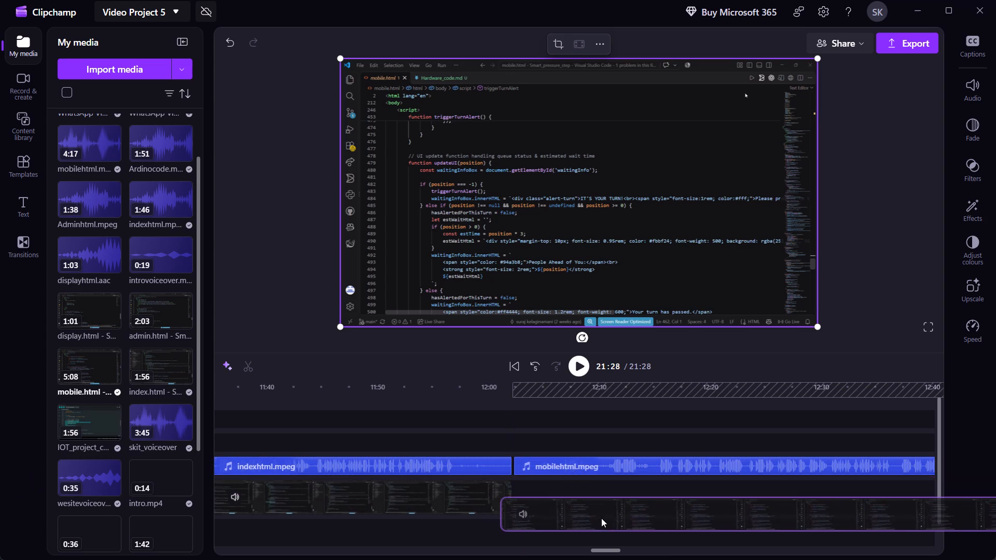
drag(601, 518, 612, 501)
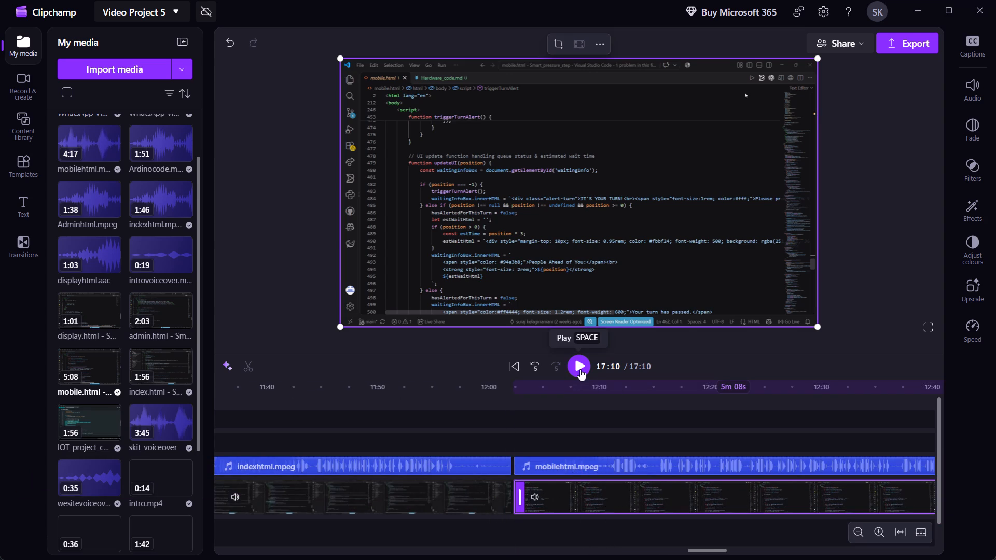
Play back the opening of the mobile.html section from 12:02 to about 12:21 to find where the voiceover should be cut.
click(519, 405)
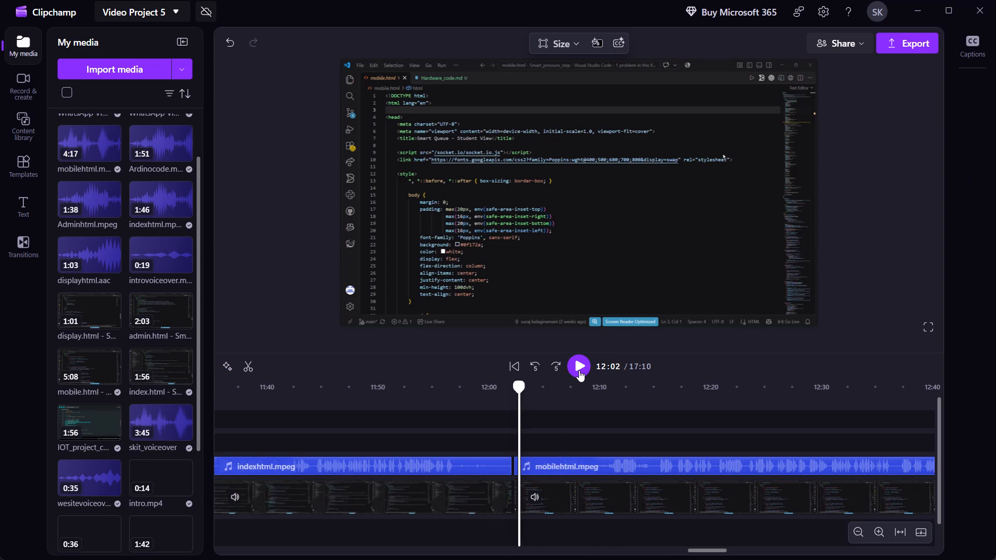
click(579, 370)
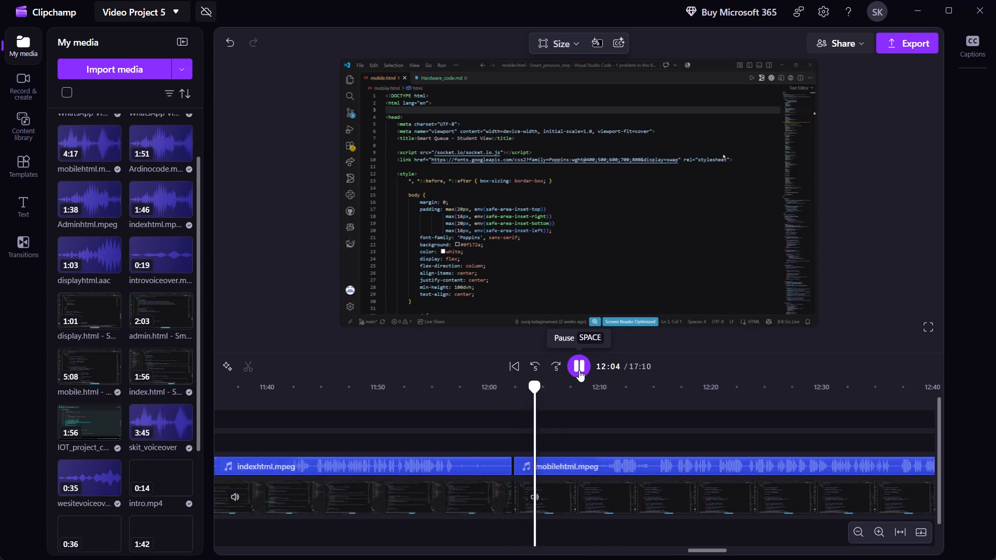
click(697, 414)
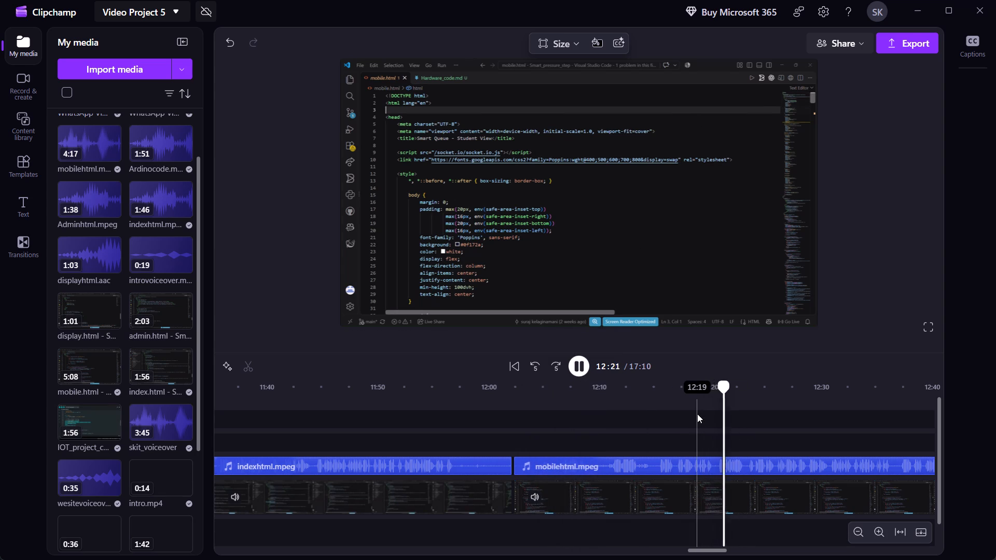
click(653, 410)
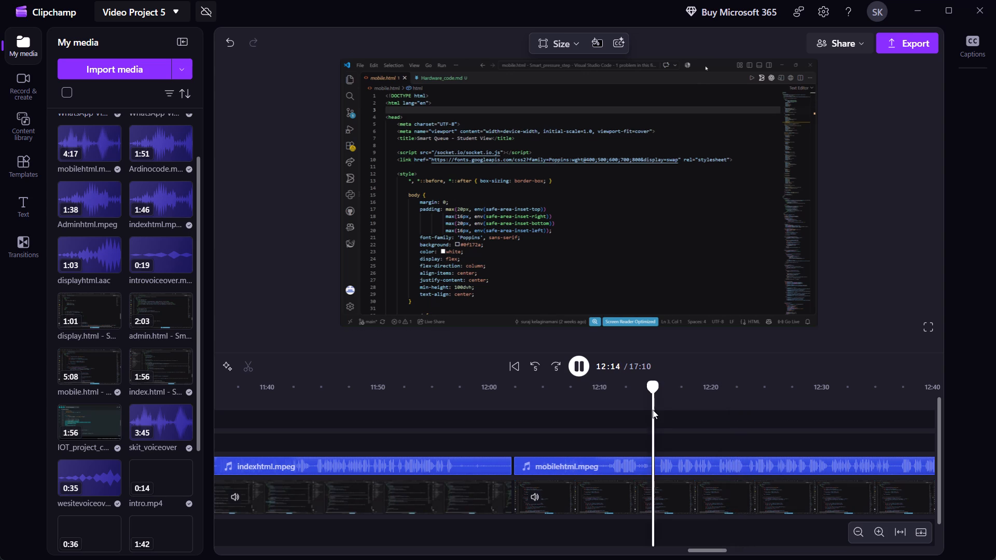
click(620, 399)
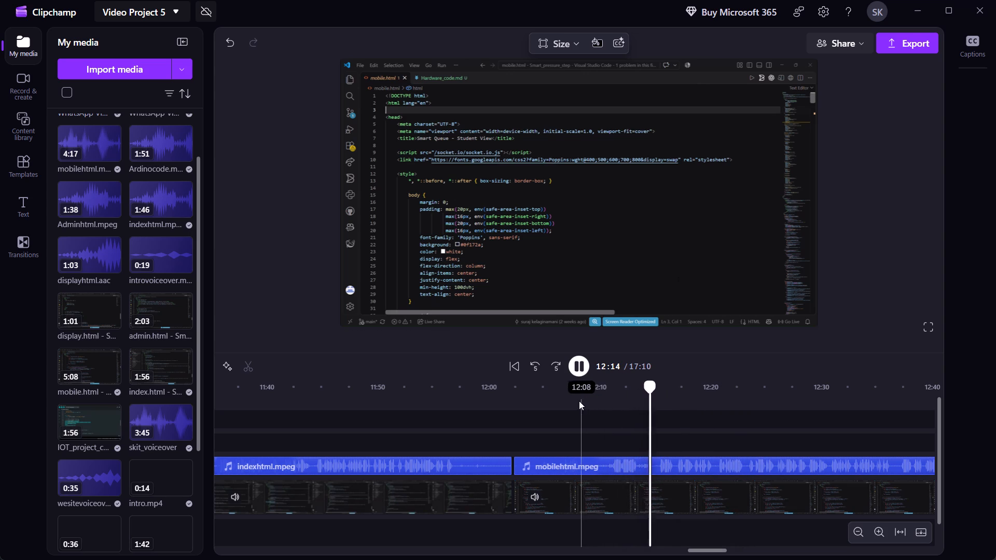
click(582, 371)
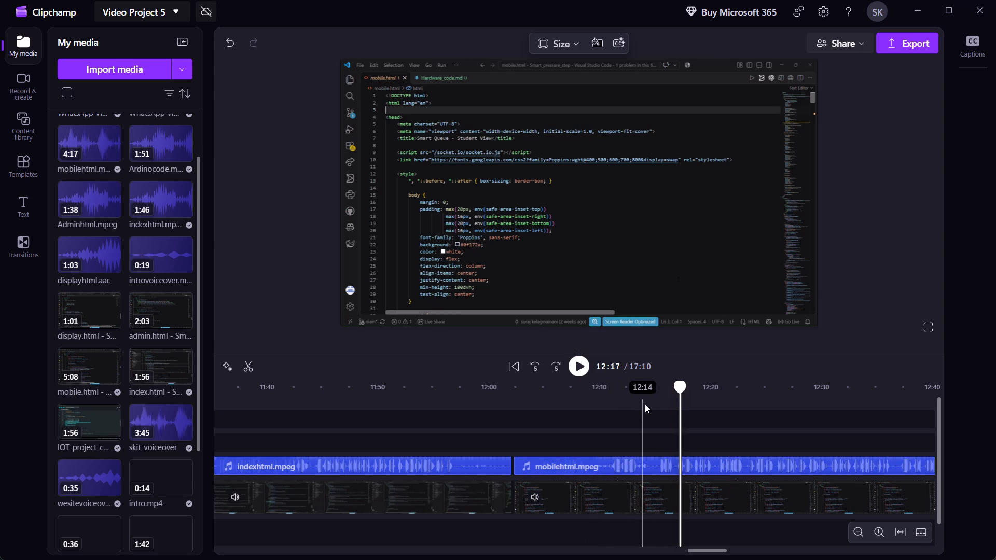
click(647, 404)
click(584, 371)
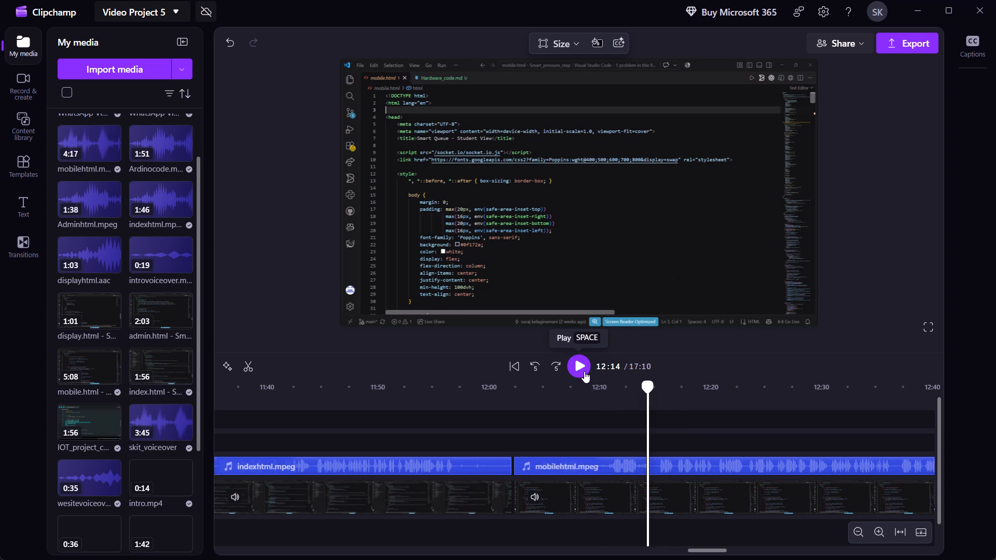
click(584, 371)
click(584, 371)
click(584, 371)
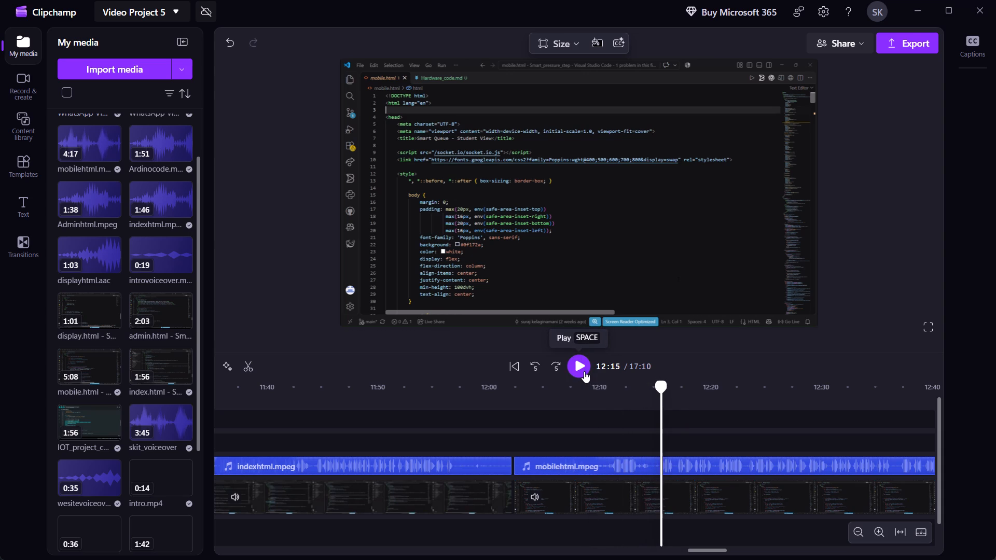
Split the mobilehtml.mpeg voiceover at 12:13 and delete the part before the cut.
click(640, 400)
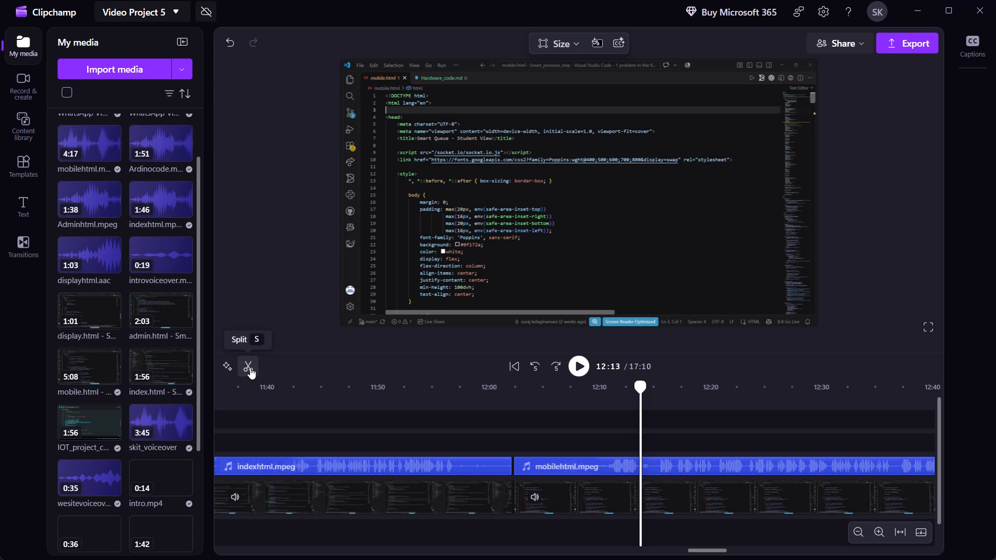
click(563, 464)
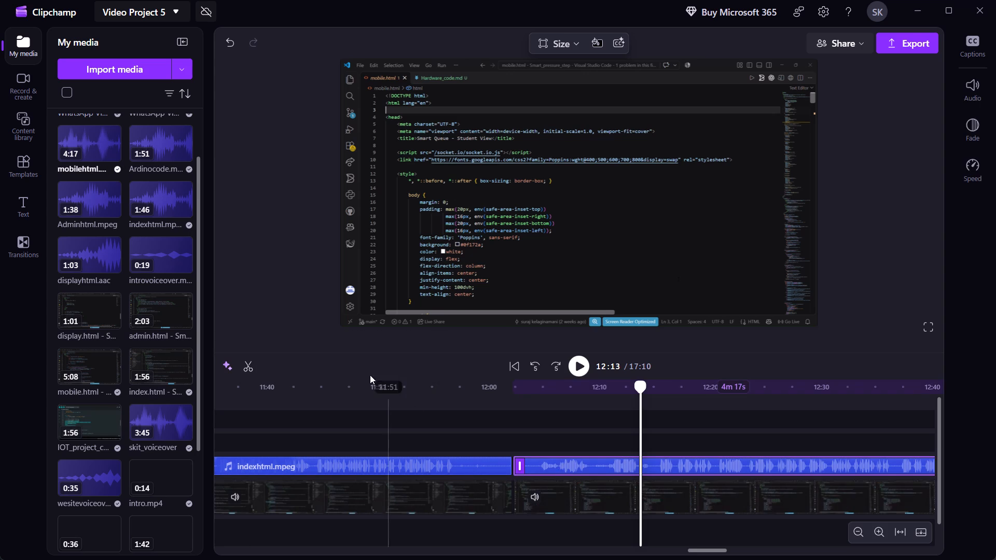
click(252, 366)
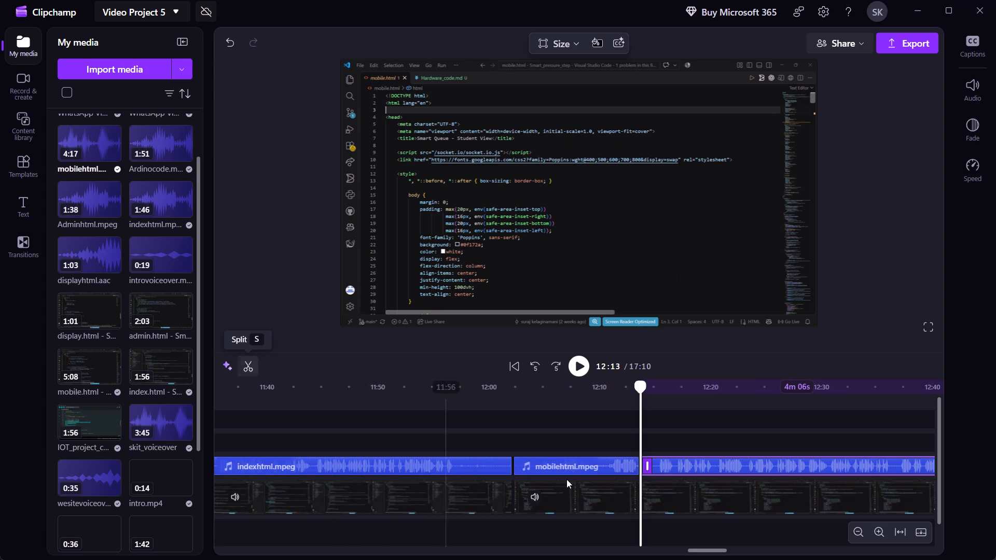
click(566, 467)
key(Delete)
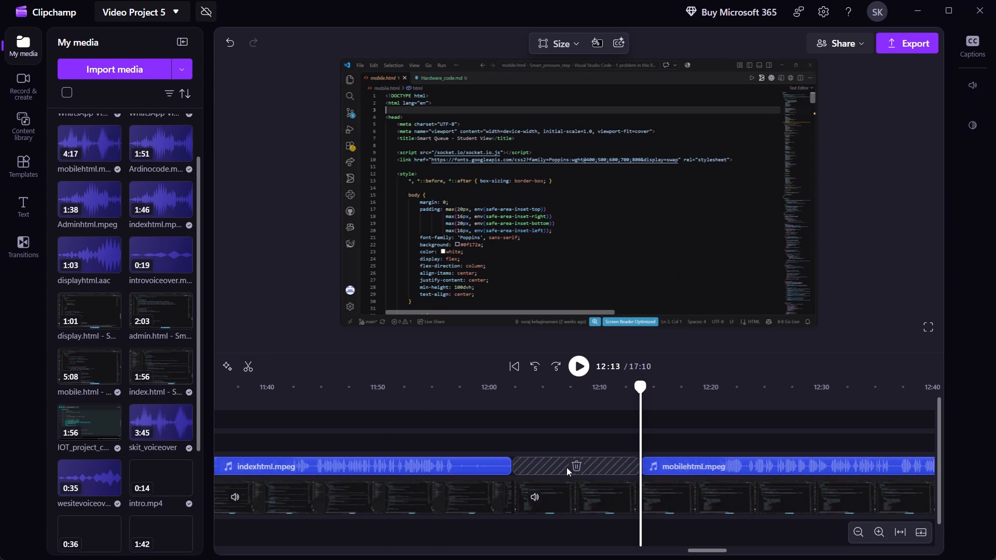
Move the remaining mobilehtml.mpeg voiceover back to 12:02, directly after the indexhtml.mpeg voiceover.
drag(691, 467, 556, 468)
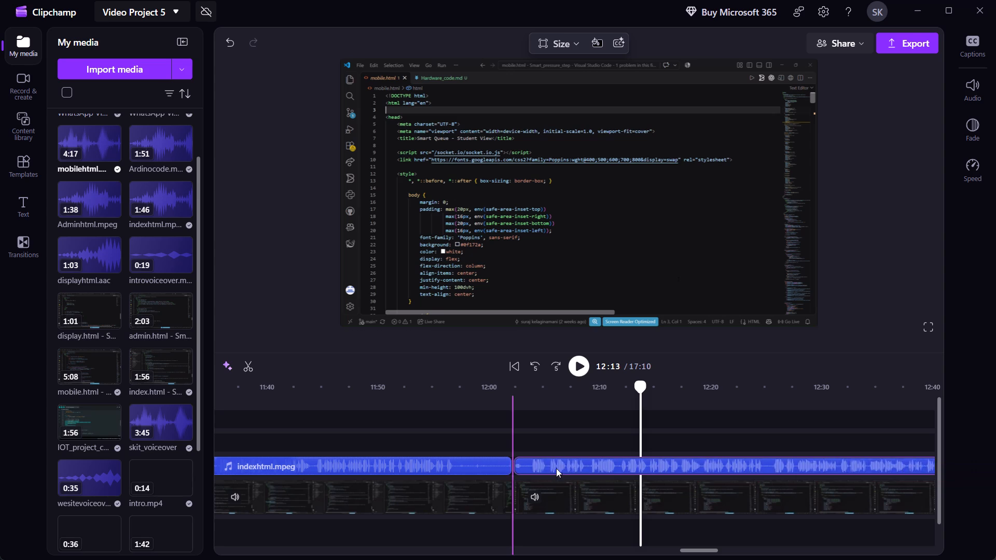
drag(556, 468, 561, 465)
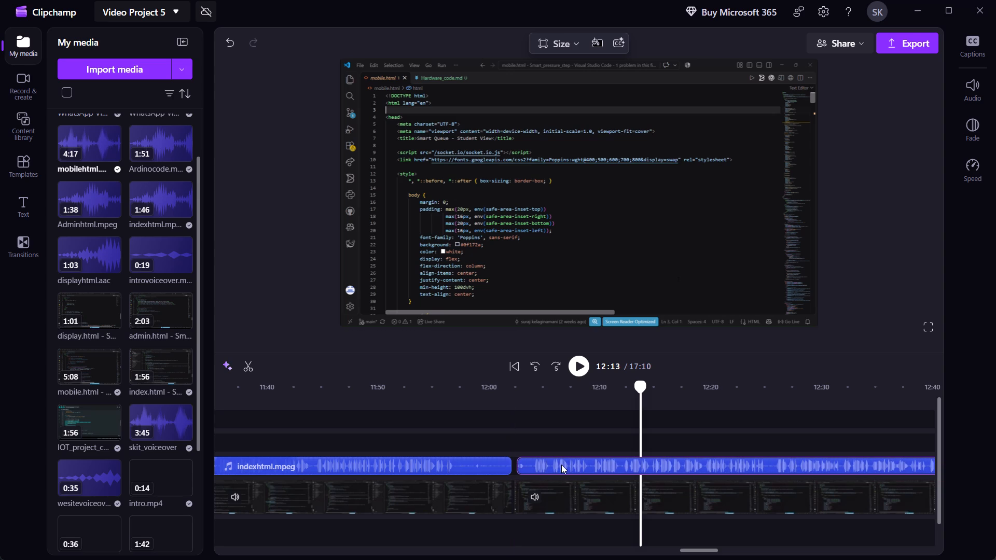
drag(561, 465, 561, 465)
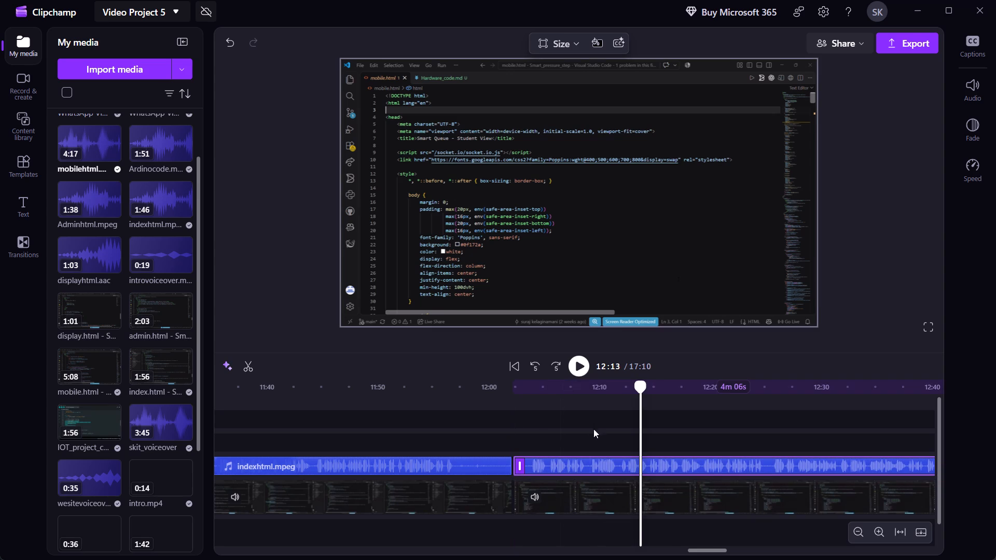
Play back the mobile.html section from about 12:03 to 13:09, comparing the voiceover with the point where the recording starts highlighting code.
click(529, 415)
click(580, 366)
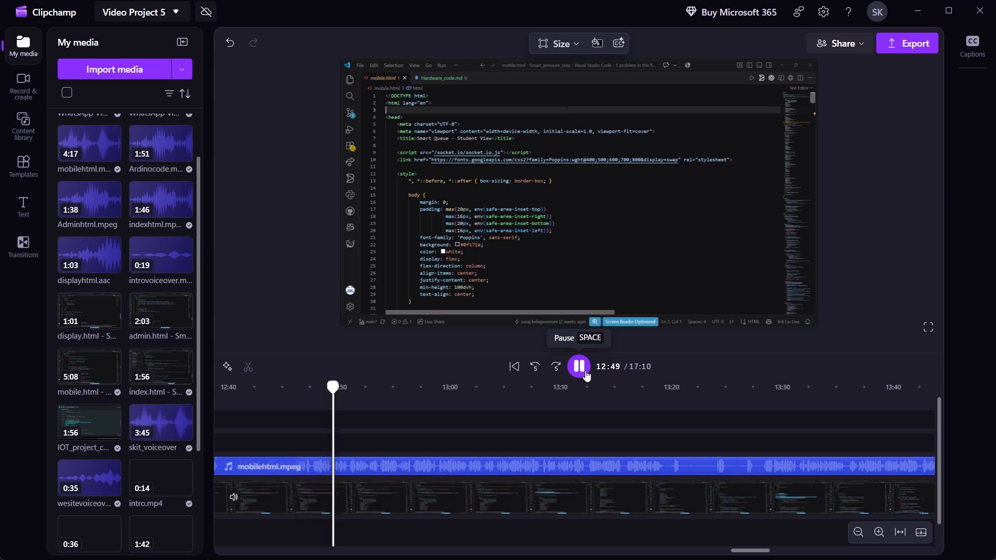
key(Right)
key(Right)
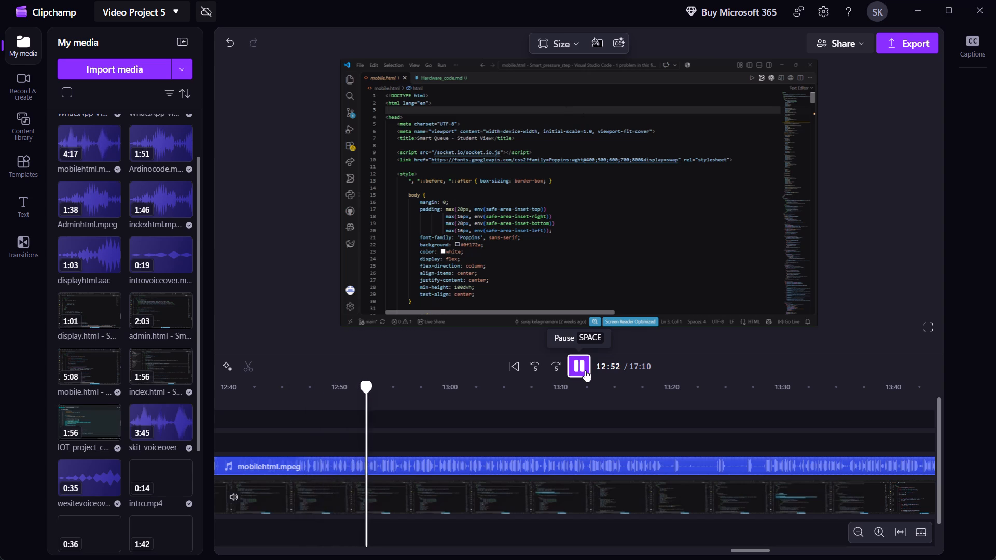
key(Right)
key(Right)
key(Right)
key(Right)
key(Right)
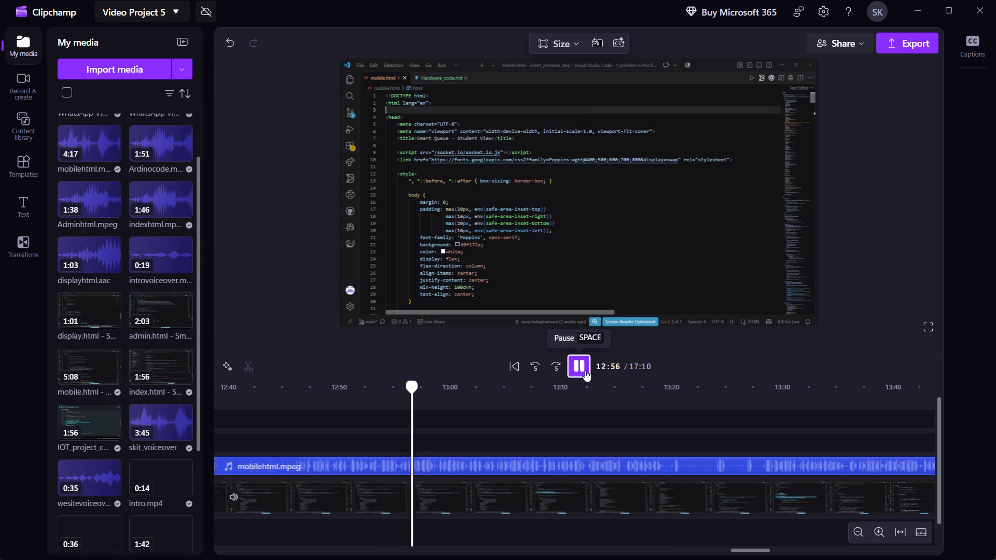
key(Right)
key(Right)
key(Right)
key(Right)
key(Right)
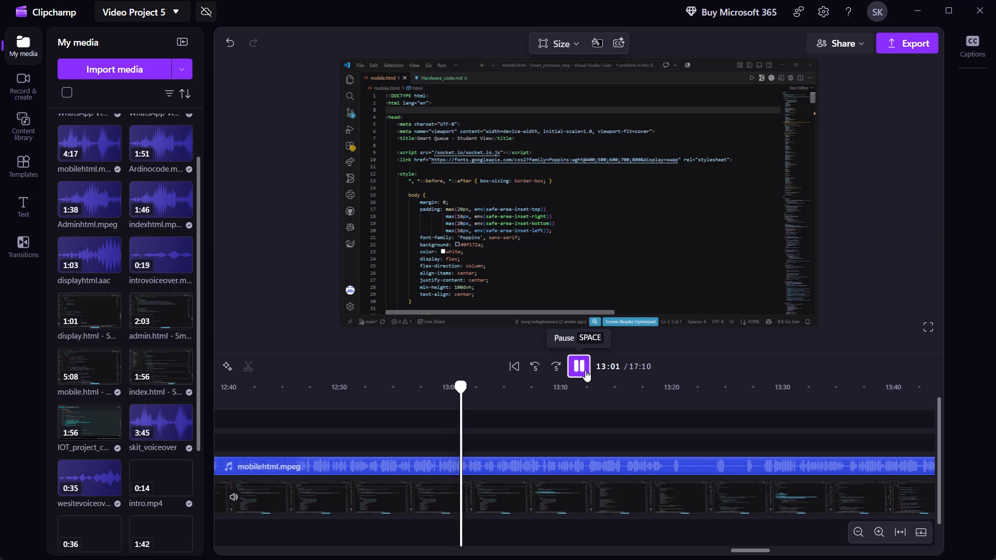
key(Right)
key(Right)
key(Right)
key(Right)
key(Right)
key(Right)
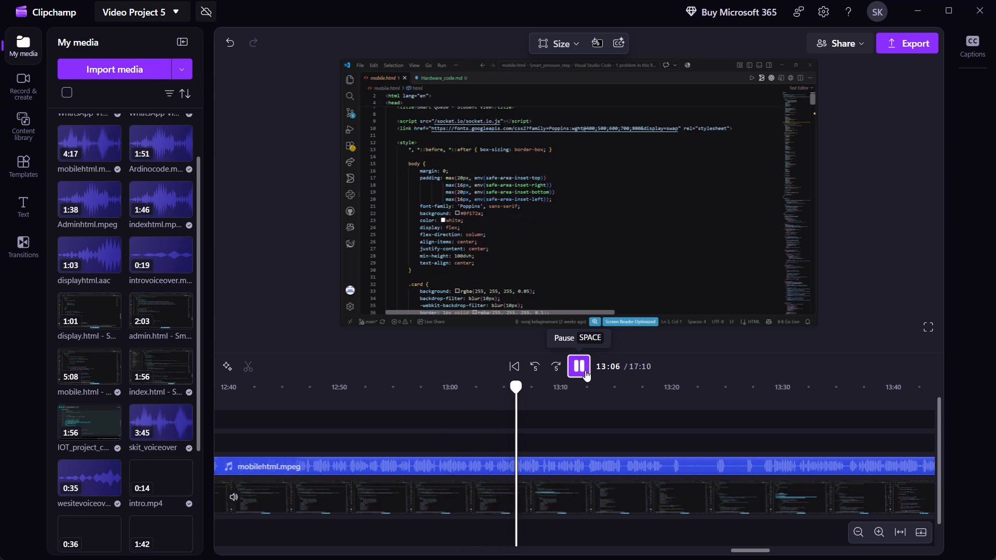
key(Right)
key(Right)
key(Left)
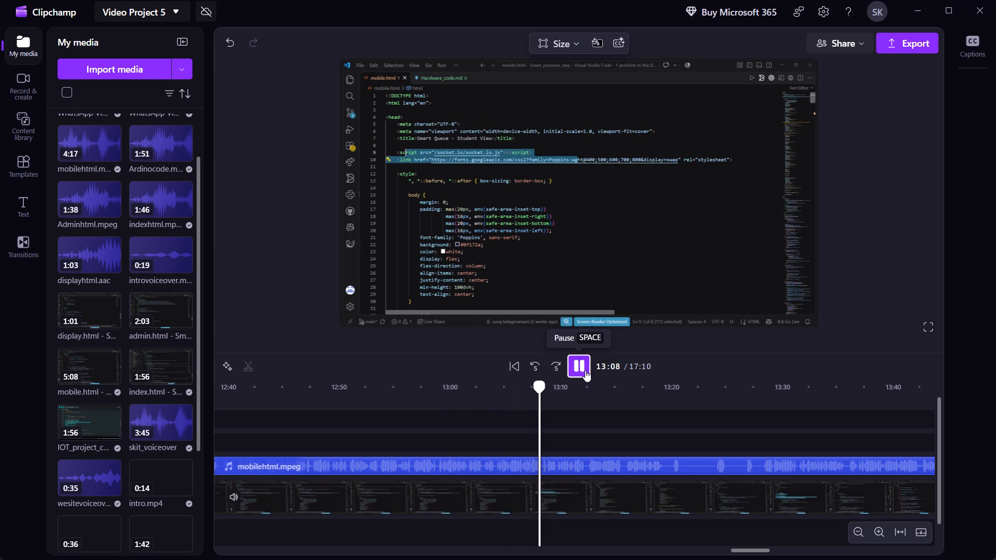
click(585, 370)
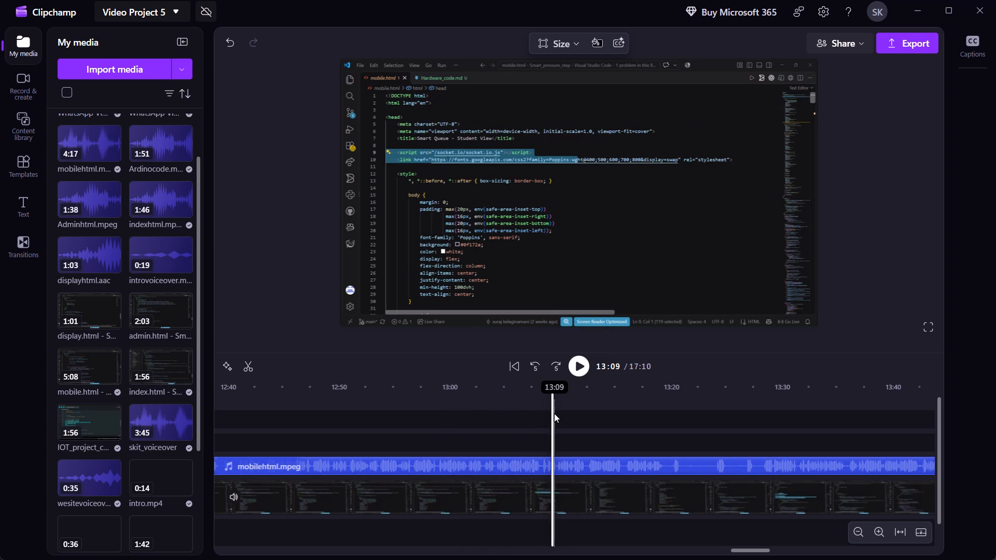
Split the mobile.html screen recording at 13:08, where the script and link lines are highlighted, and delete the part before the cut.
drag(554, 389, 547, 390)
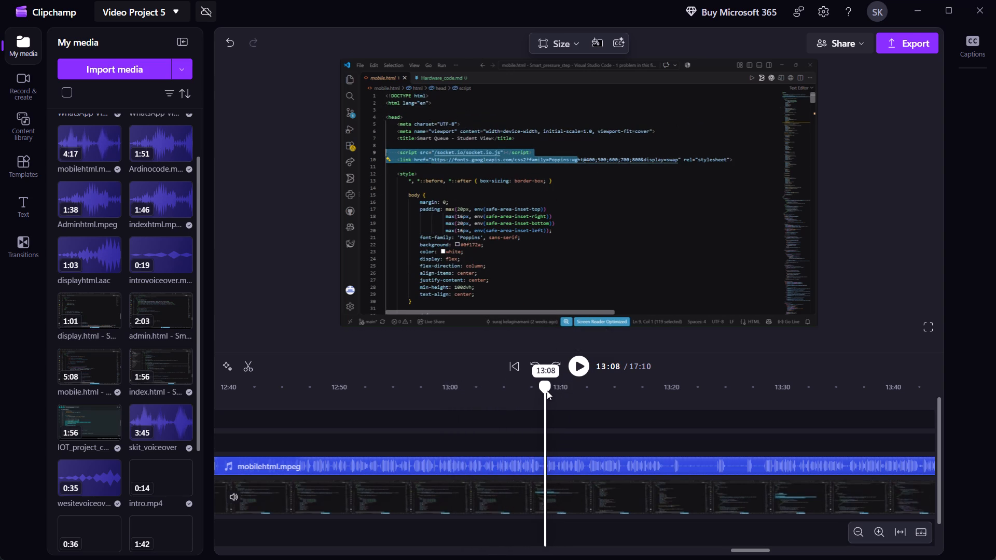
drag(547, 390, 547, 390)
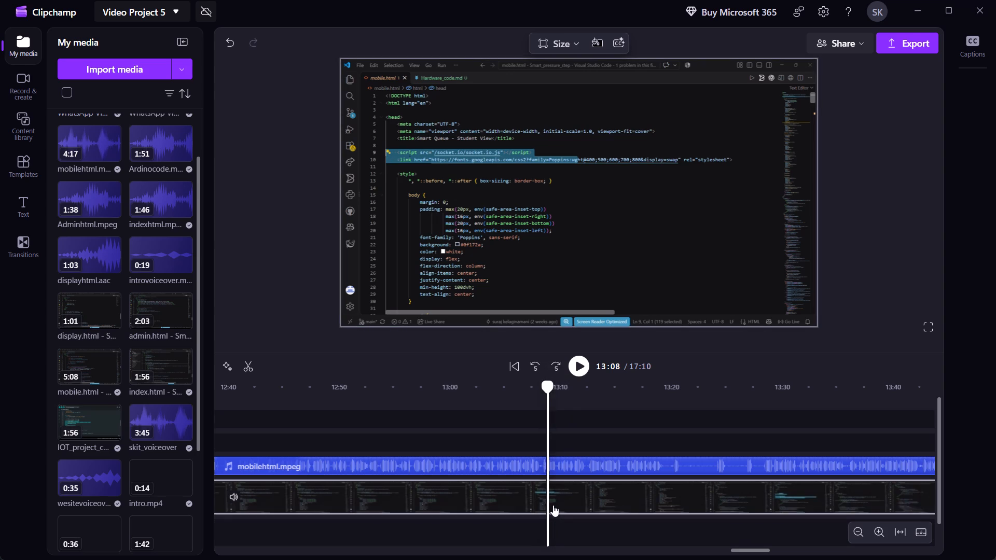
click(553, 505)
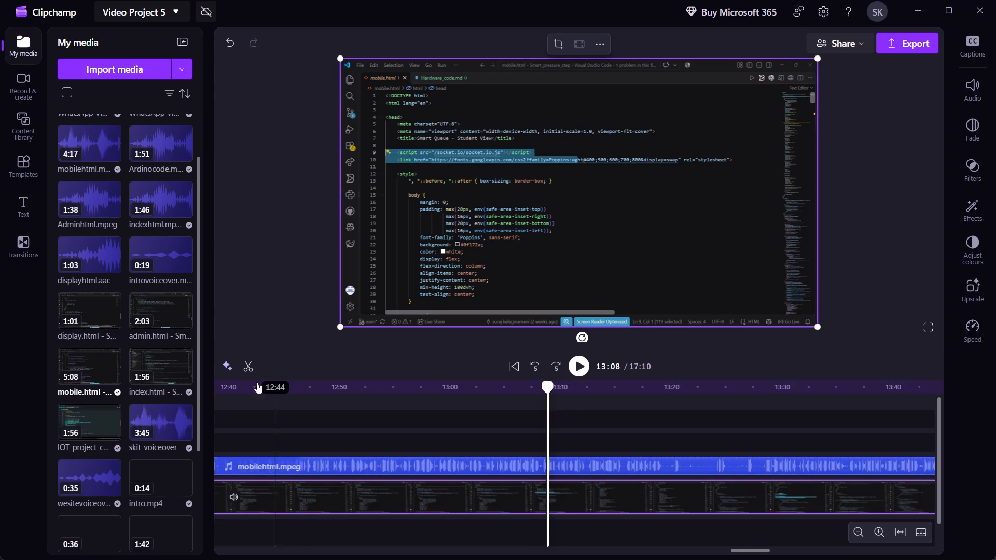
click(247, 365)
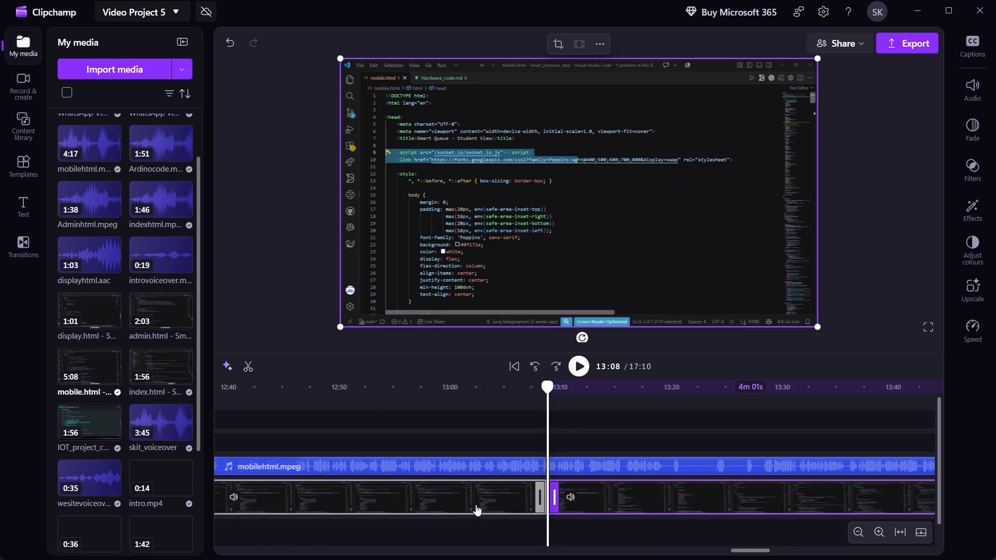
click(476, 505)
key(Delete)
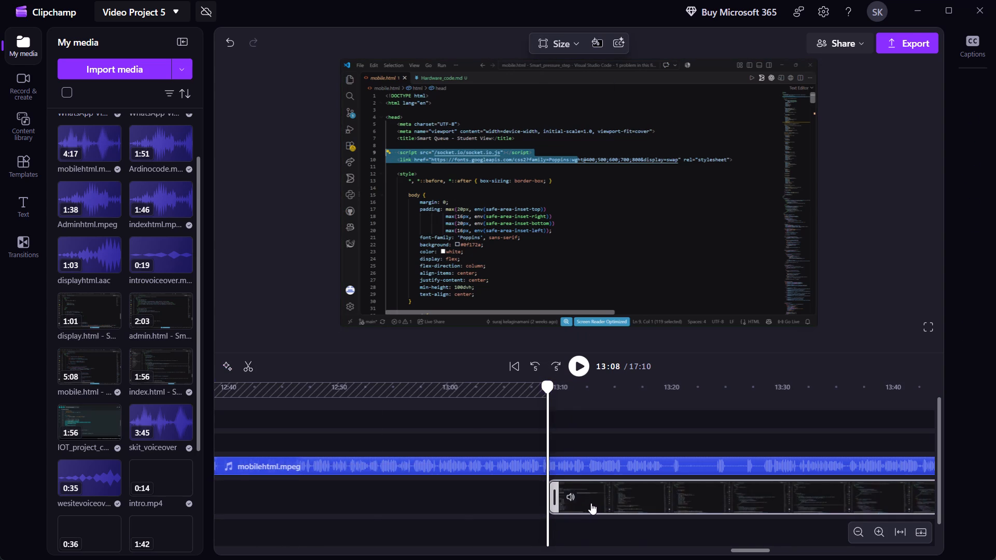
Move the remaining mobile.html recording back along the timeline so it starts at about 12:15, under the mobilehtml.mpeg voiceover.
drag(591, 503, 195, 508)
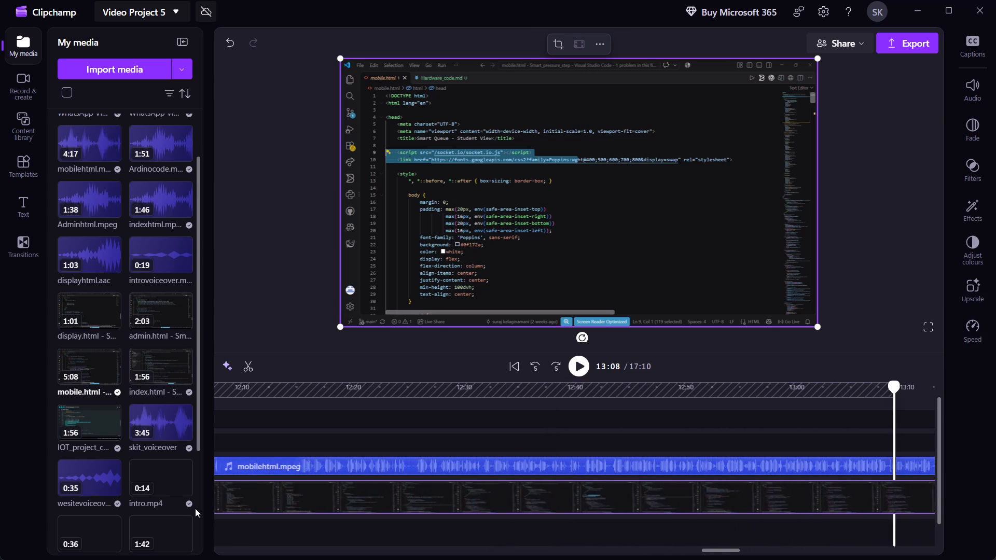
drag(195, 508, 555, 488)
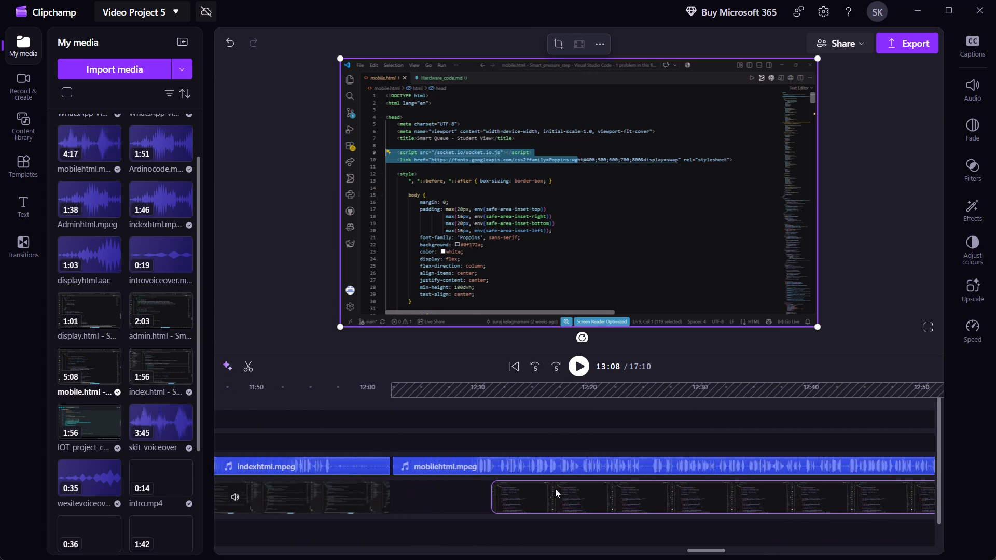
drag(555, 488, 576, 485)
Play the section from 12:15 to about 12:29 to locate the voiceover cue, and shift the mobile.html recording to start at about 12:28.
click(534, 422)
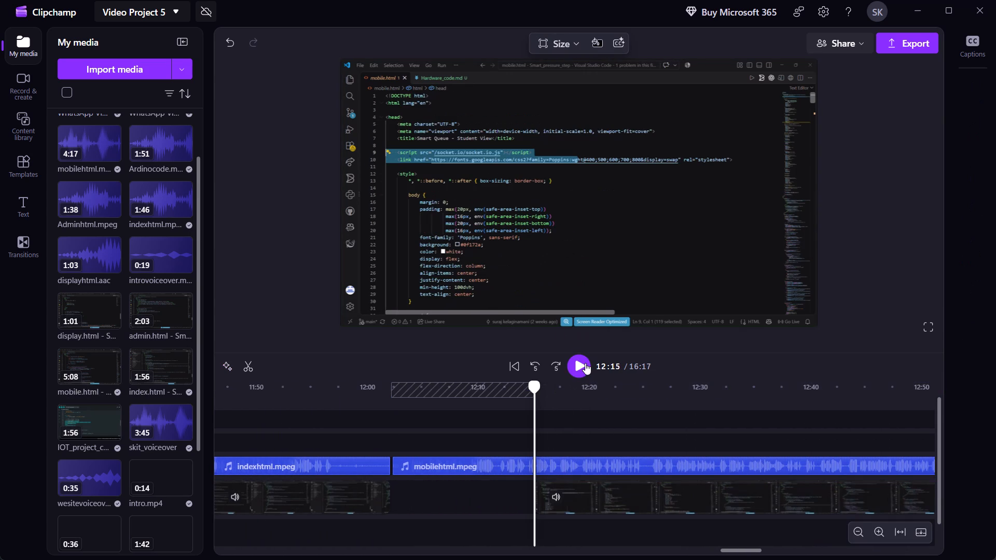
click(585, 363)
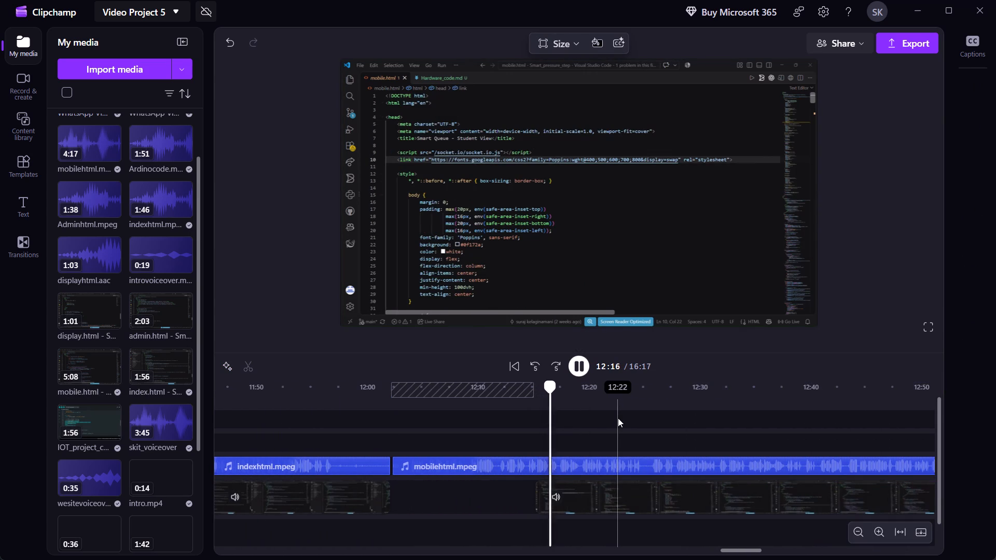
click(618, 418)
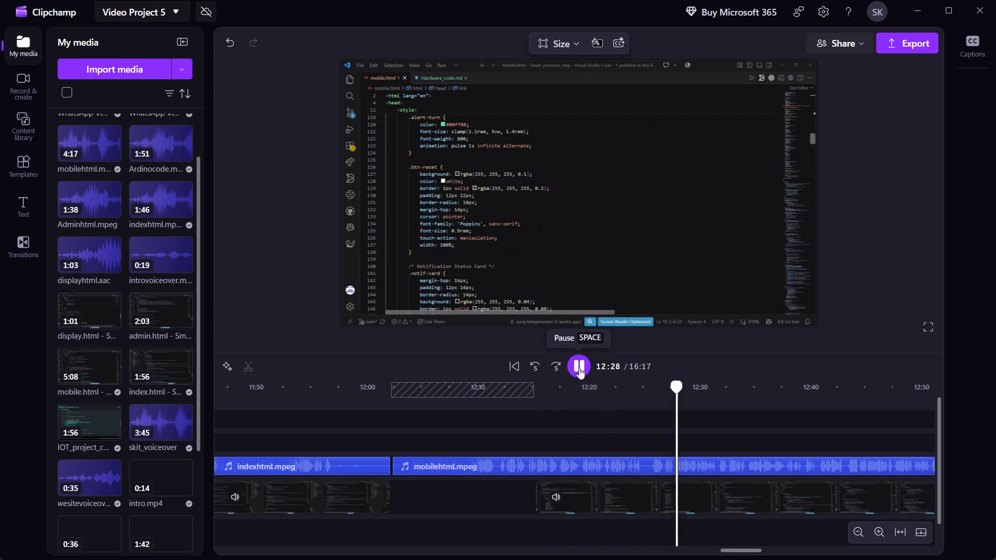
click(579, 368)
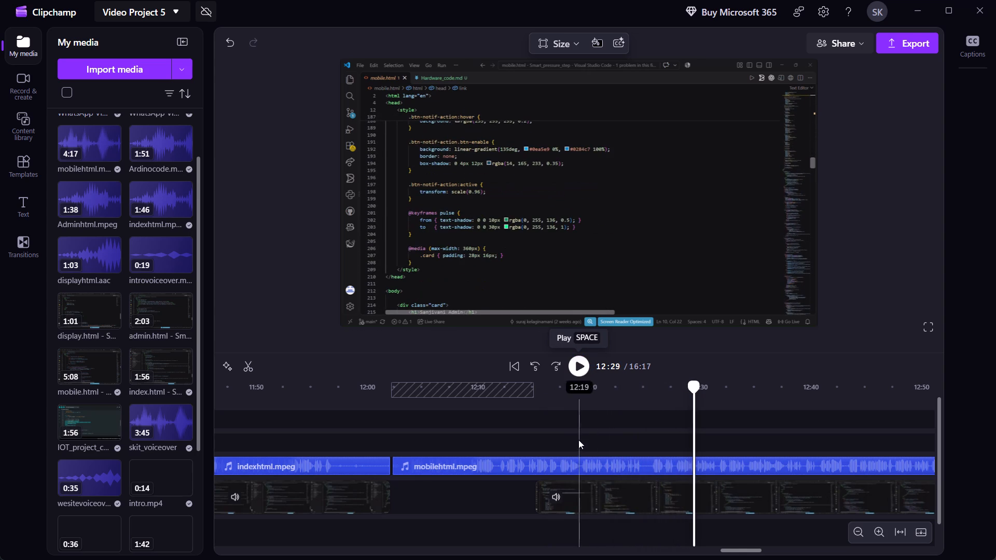
drag(584, 485, 742, 484)
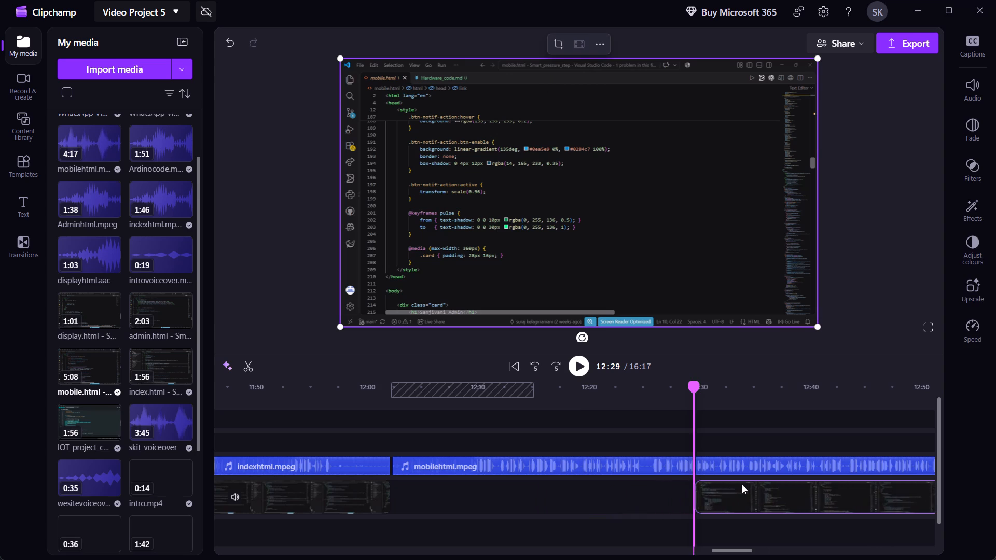
drag(742, 484, 722, 482)
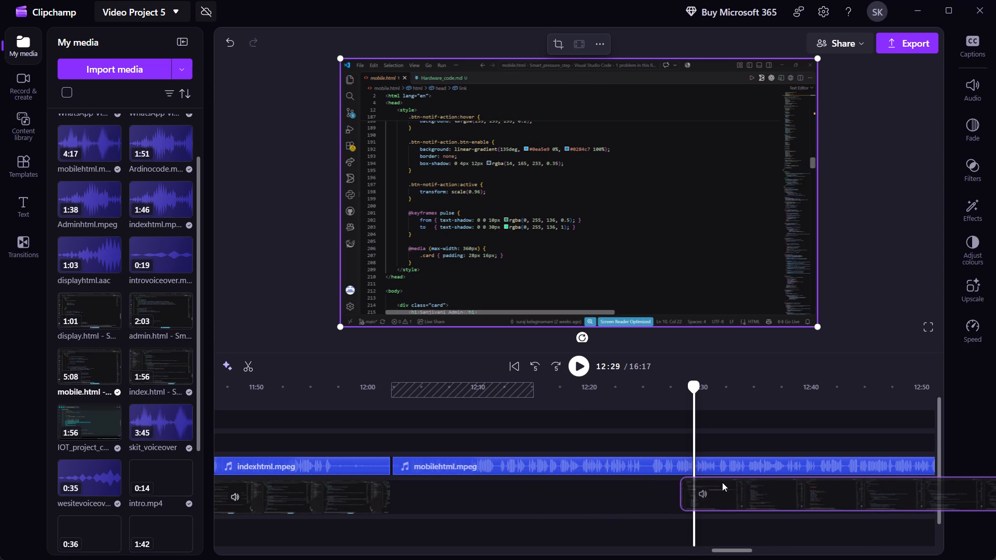
drag(722, 482, 727, 485)
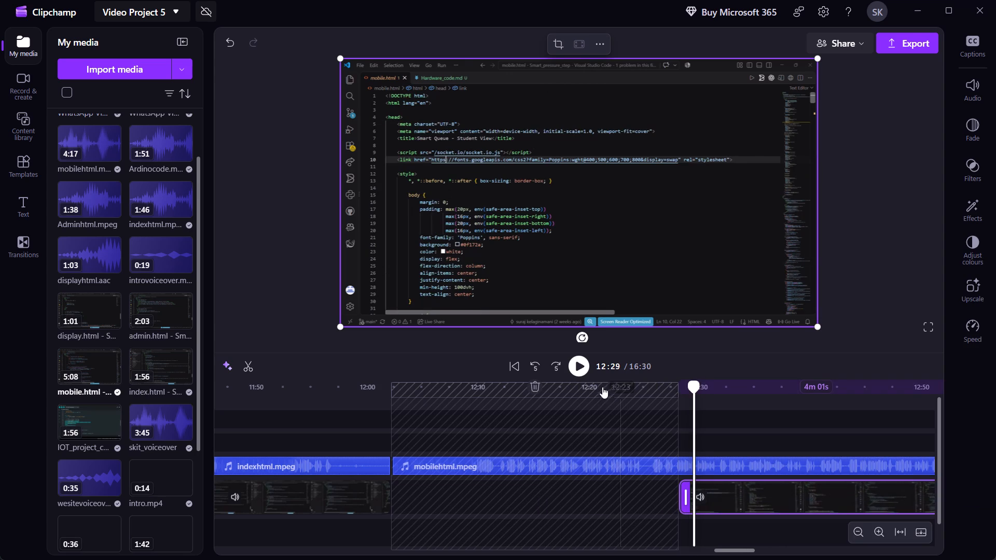
Play across the recording's start to check its timing, and extend its beginning back to 12:02 to fill the gap after the index.html recording.
click(621, 424)
click(583, 368)
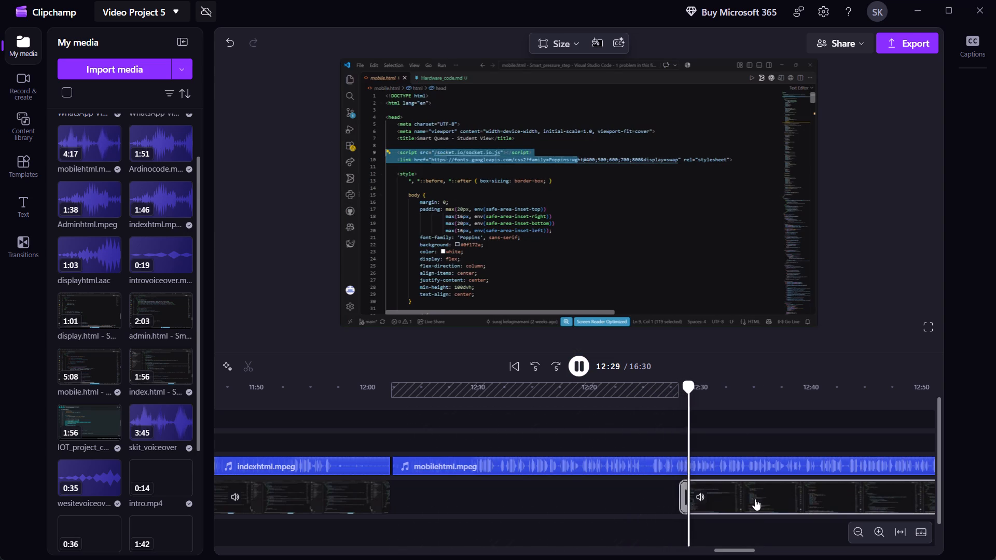
click(755, 499)
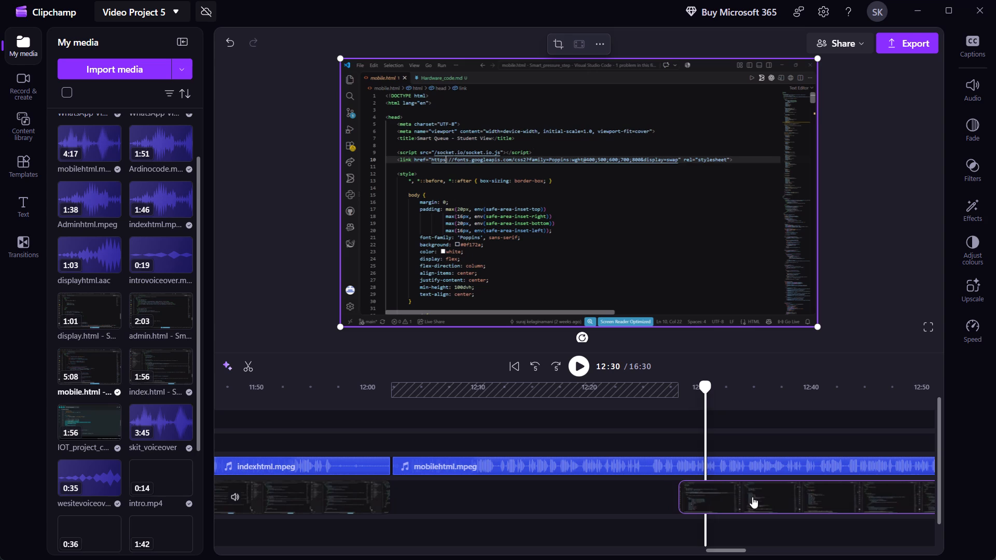
drag(686, 496, 562, 494)
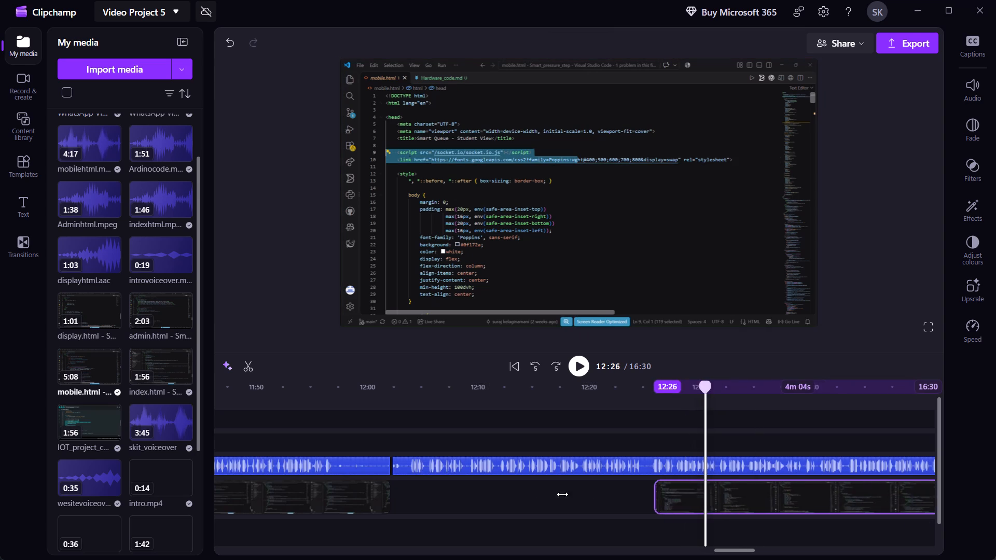
drag(562, 494, 405, 494)
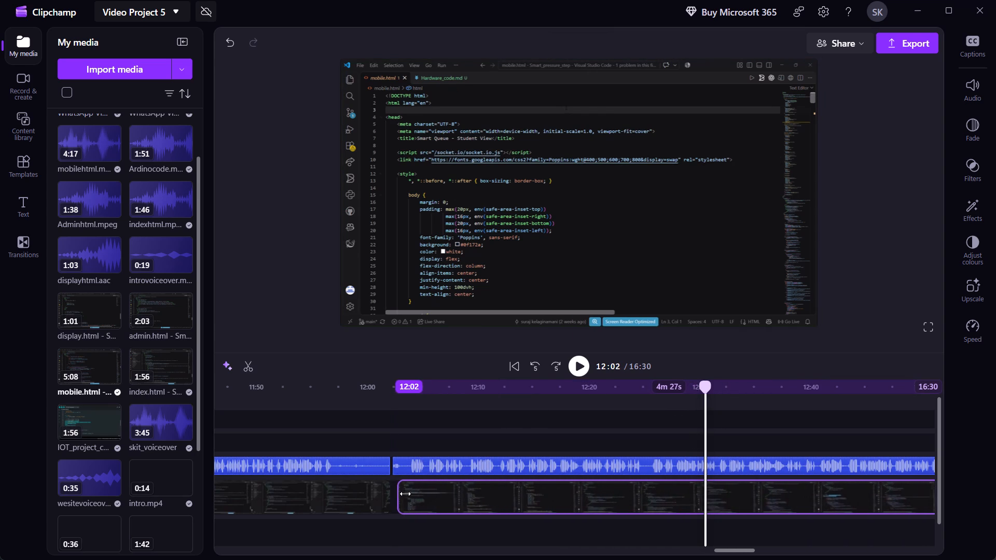
drag(405, 494, 399, 493)
Play back the mobile.html section from 12:01 to about 12:22 to check the extended recording against the voiceover.
click(377, 423)
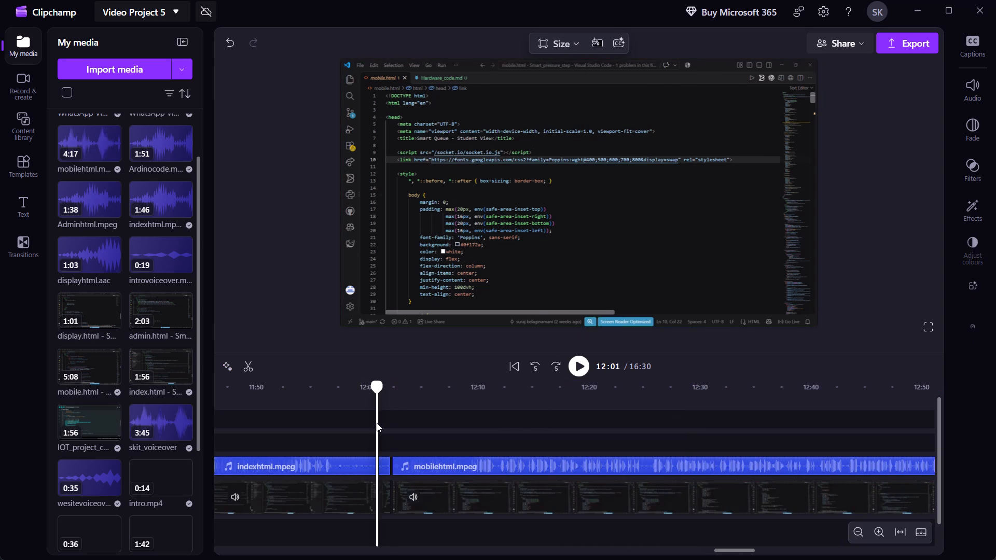
click(576, 364)
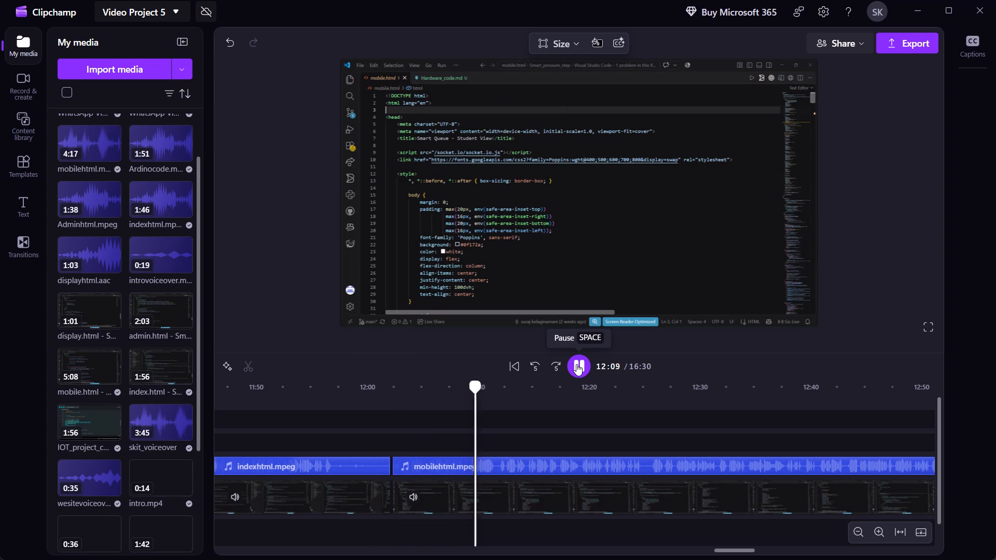
key(Right)
key(Right)
key(Right)
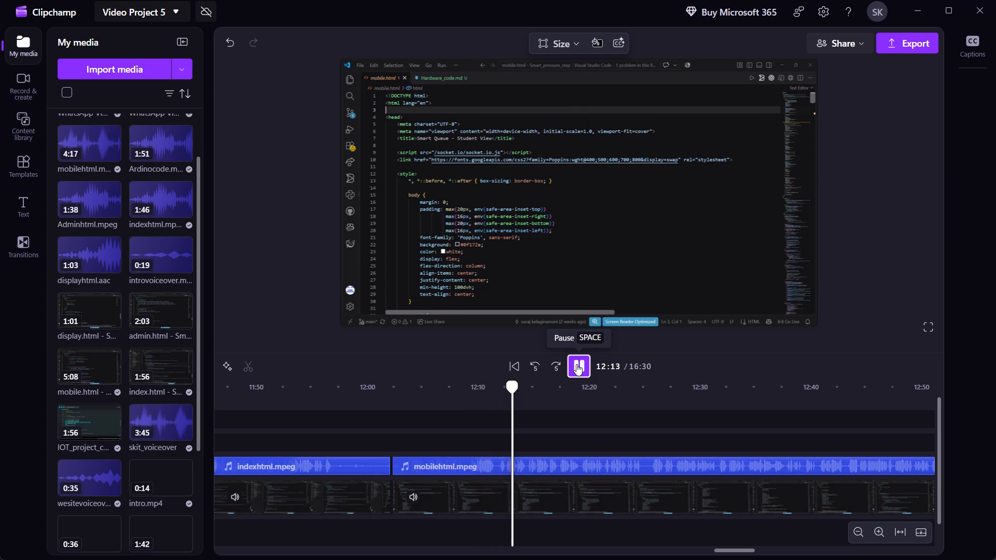
key(Right)
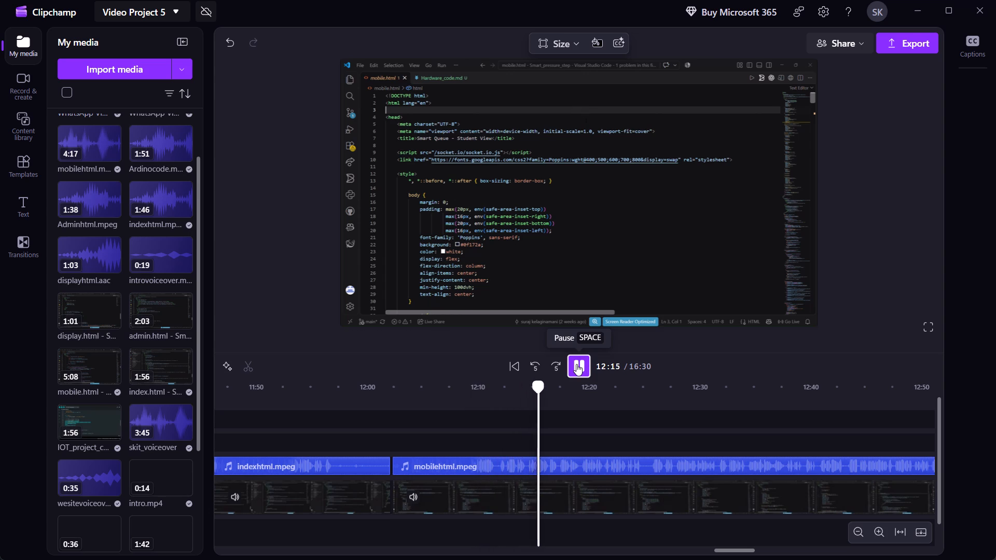
key(Right)
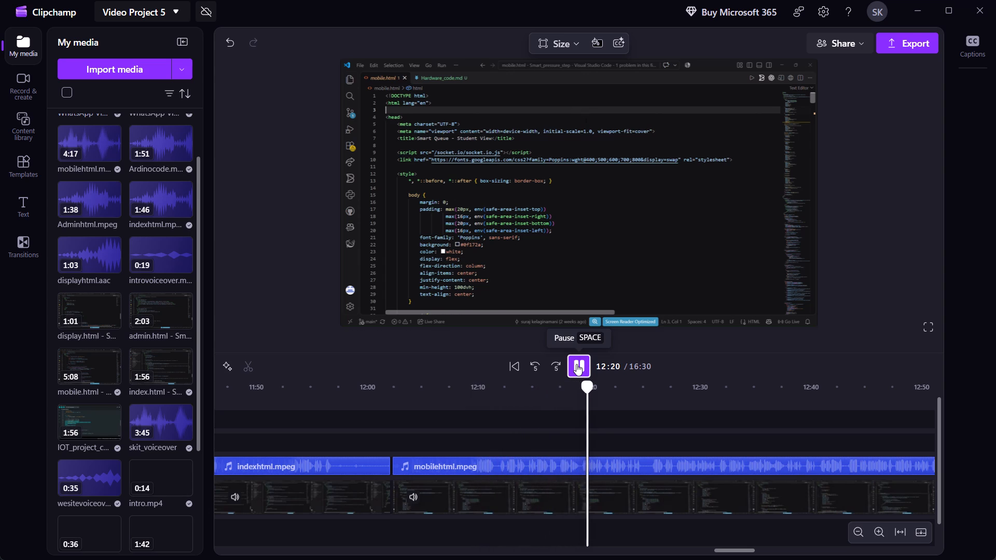
key(Right)
key(Right)
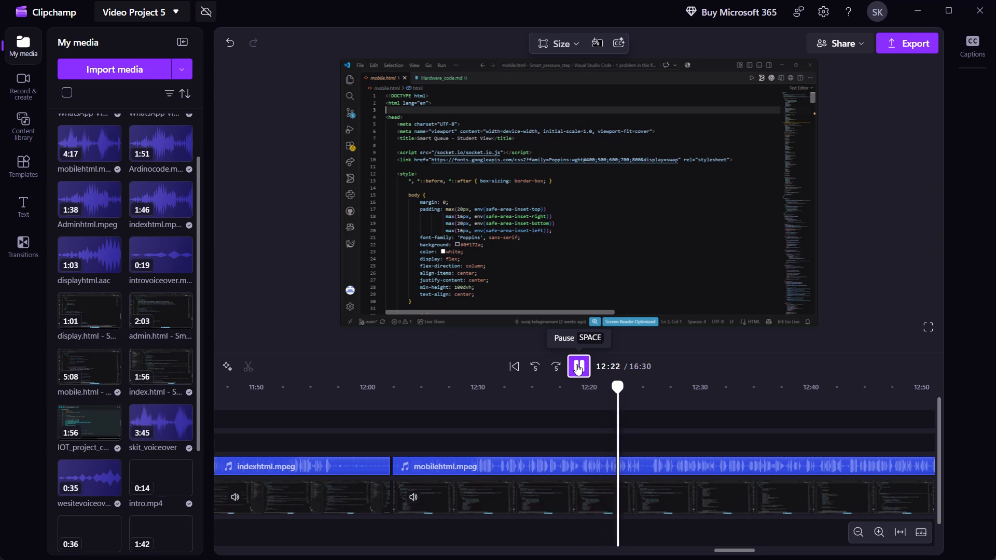
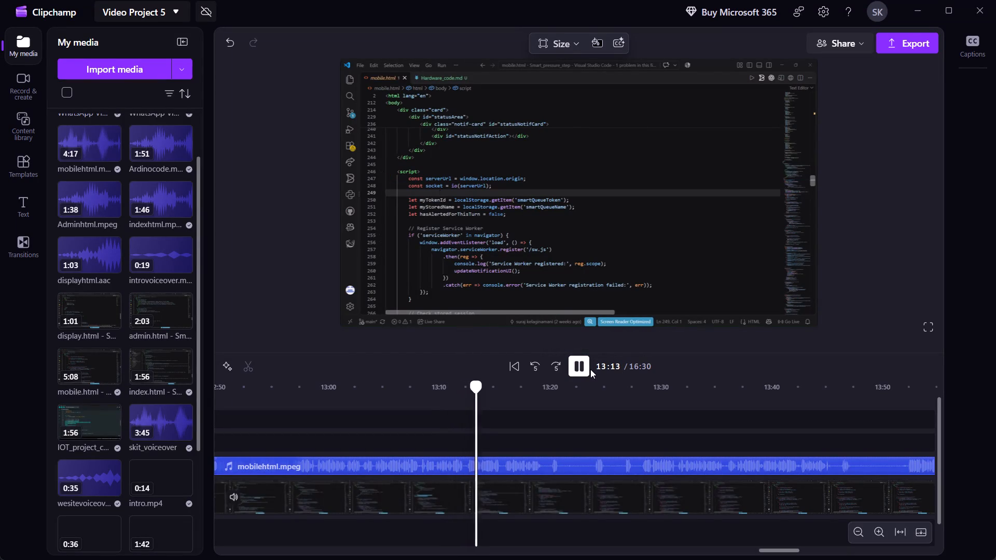
Play the mobile.html section around 13:05 to find the cut point, and split only the mobilehtml.mpeg voiceover at 13:05.
click(412, 413)
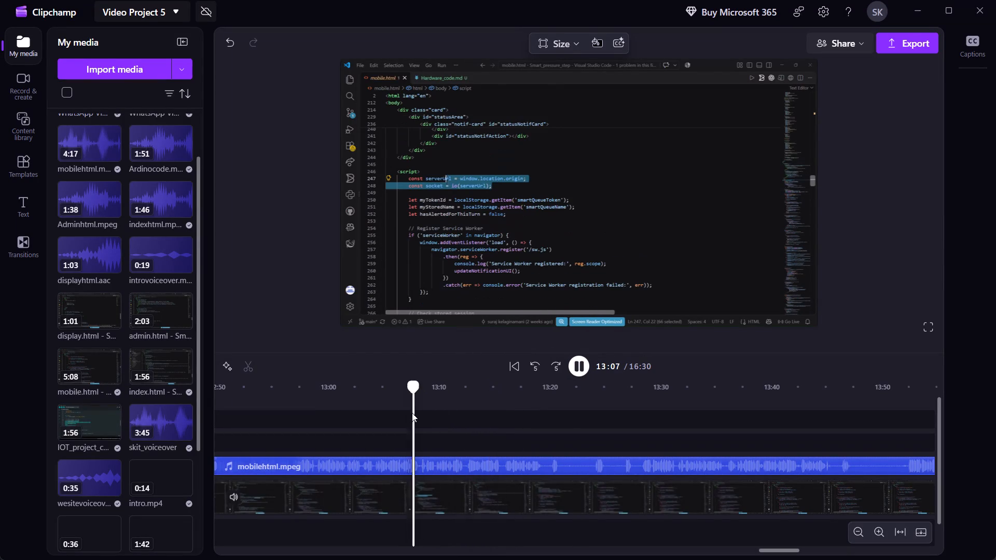
click(371, 408)
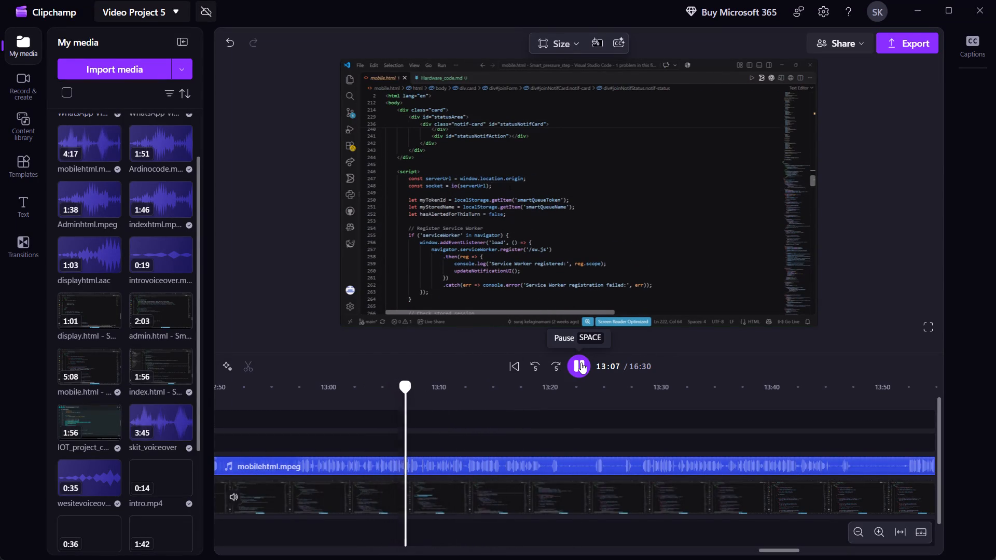
click(376, 421)
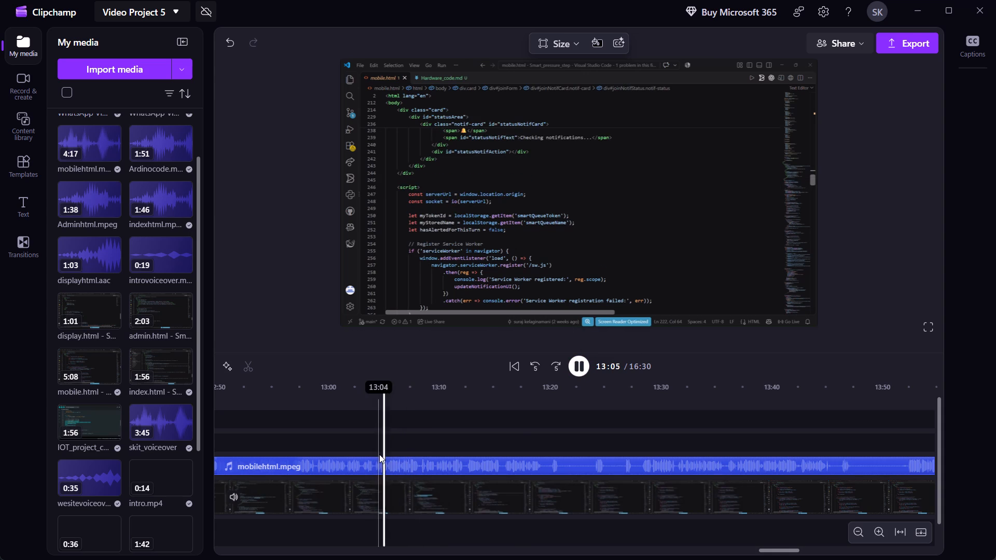
click(379, 454)
click(381, 466)
click(381, 466)
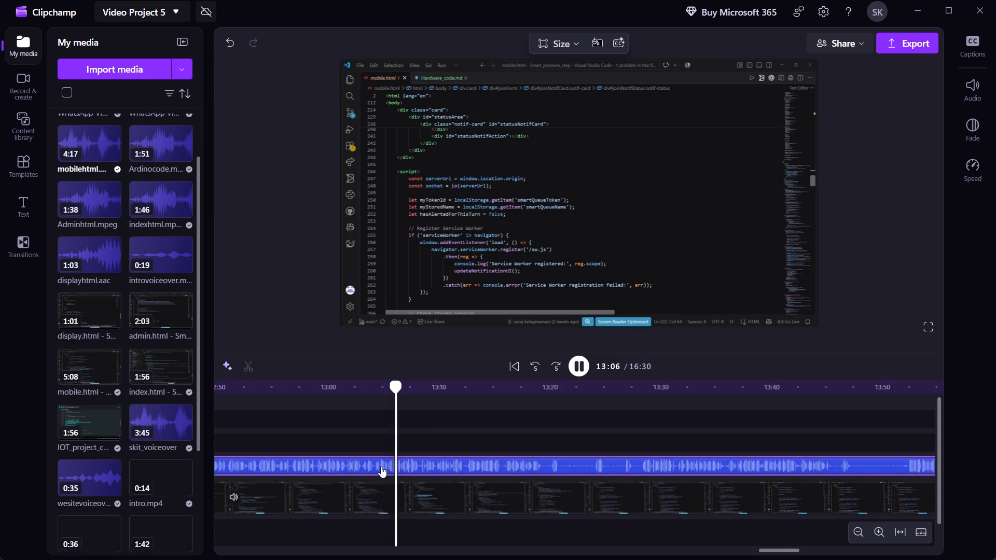
click(384, 399)
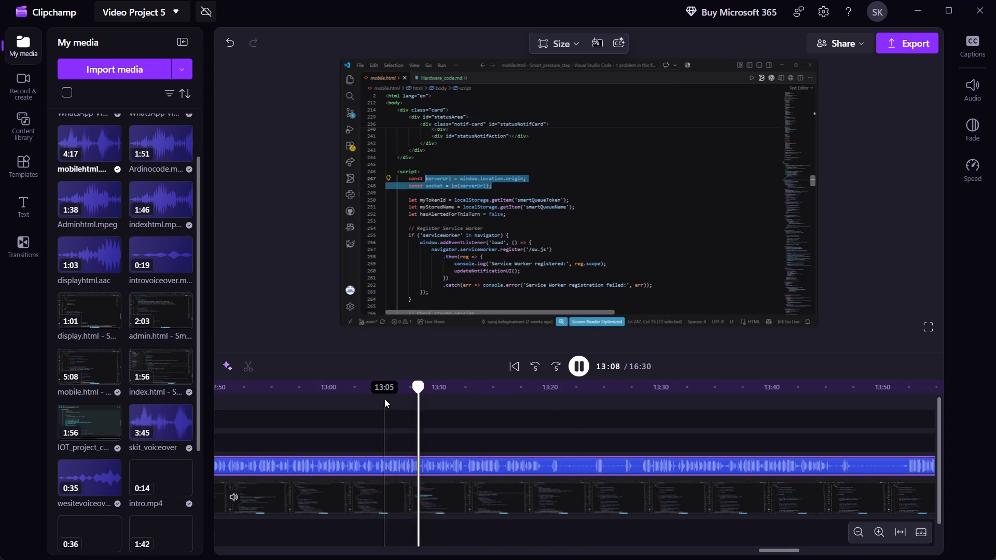
click(580, 363)
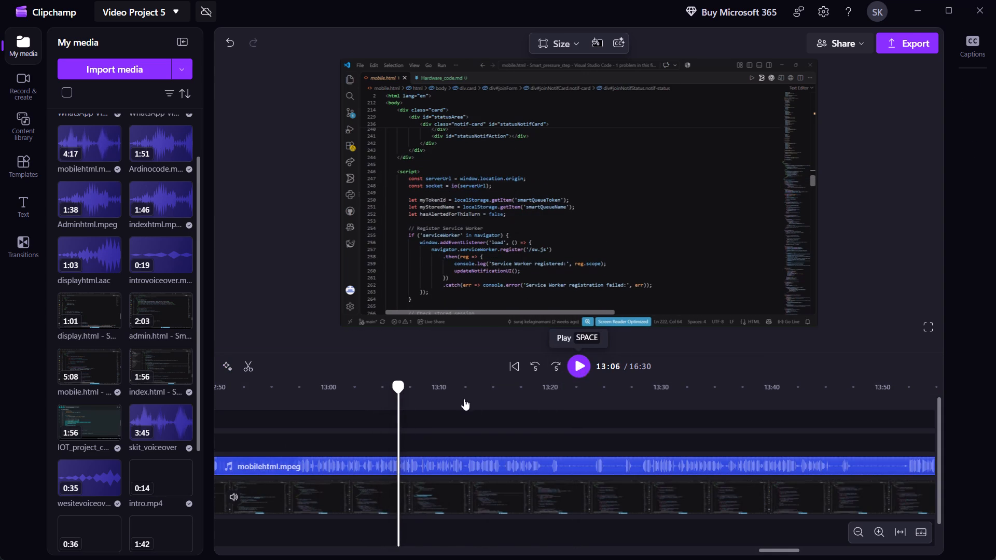
click(389, 419)
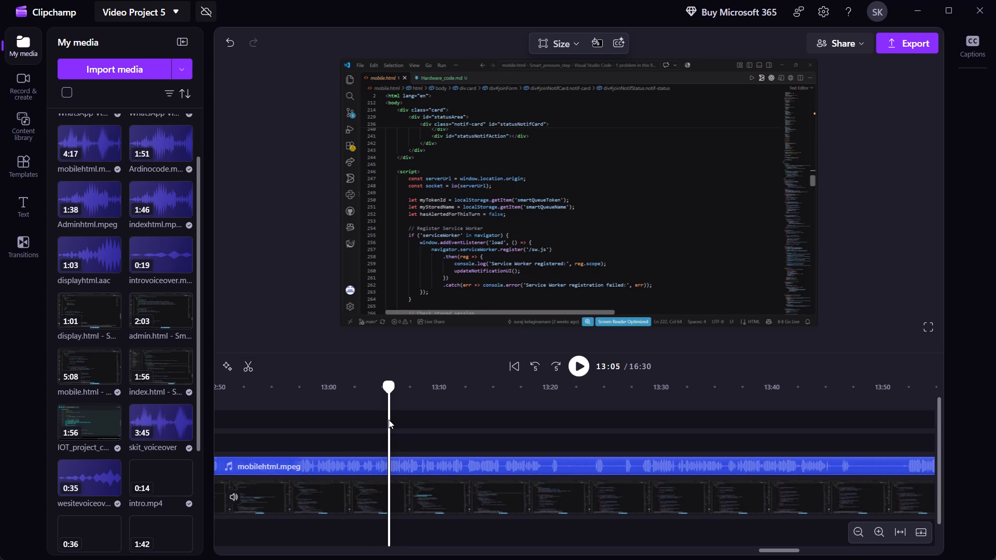
click(250, 367)
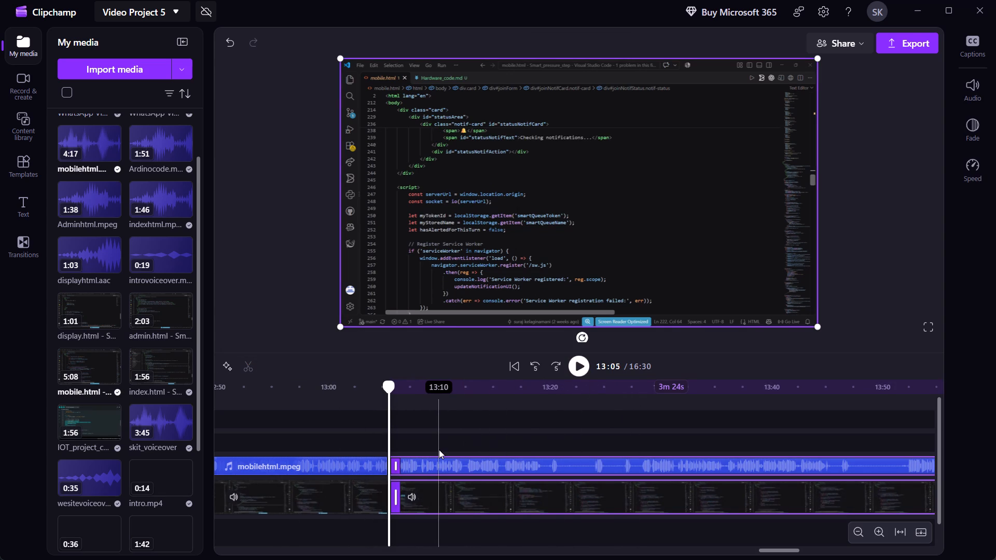
key(ctrl+z)
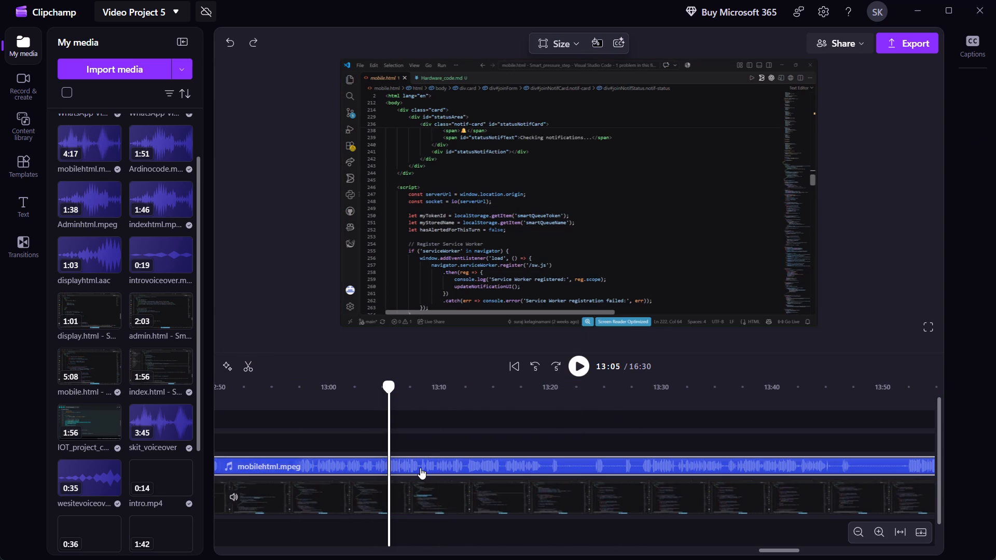
click(420, 468)
click(249, 369)
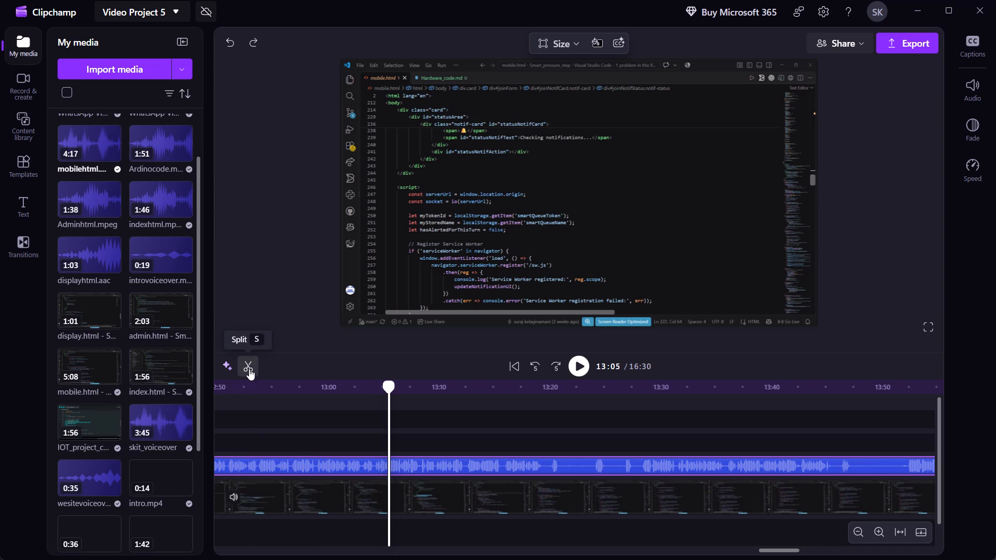
Cut the 13:05 to 13:10 section out of the mobilehtml.mpeg voiceover and move the remaining voiceover back to start at 13:05.
click(578, 369)
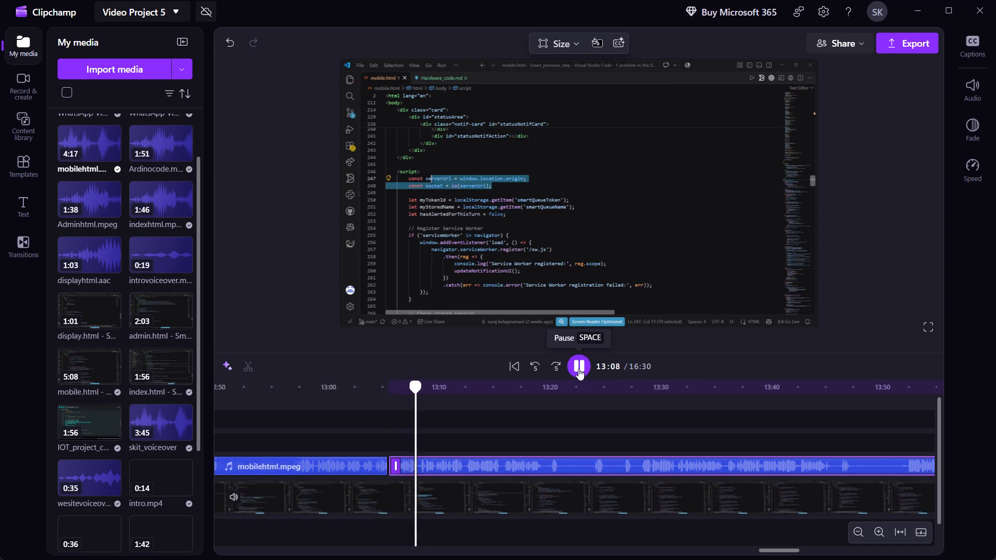
click(578, 369)
click(578, 369)
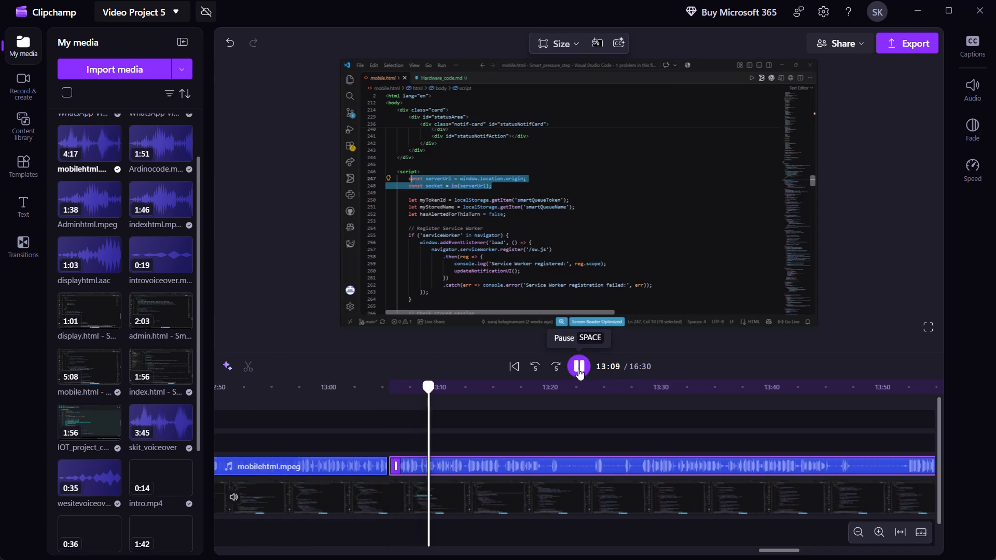
click(578, 369)
click(578, 369)
click(578, 369)
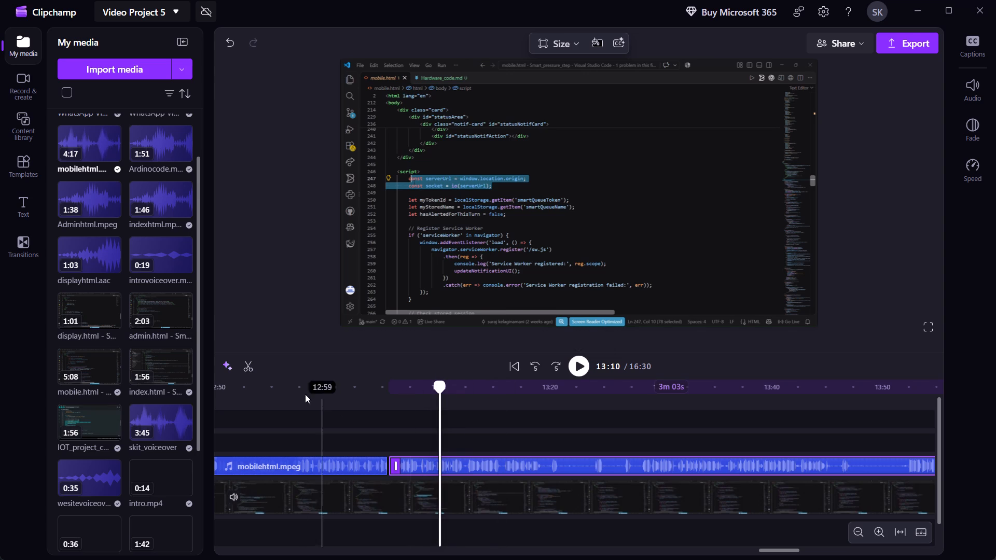
click(253, 367)
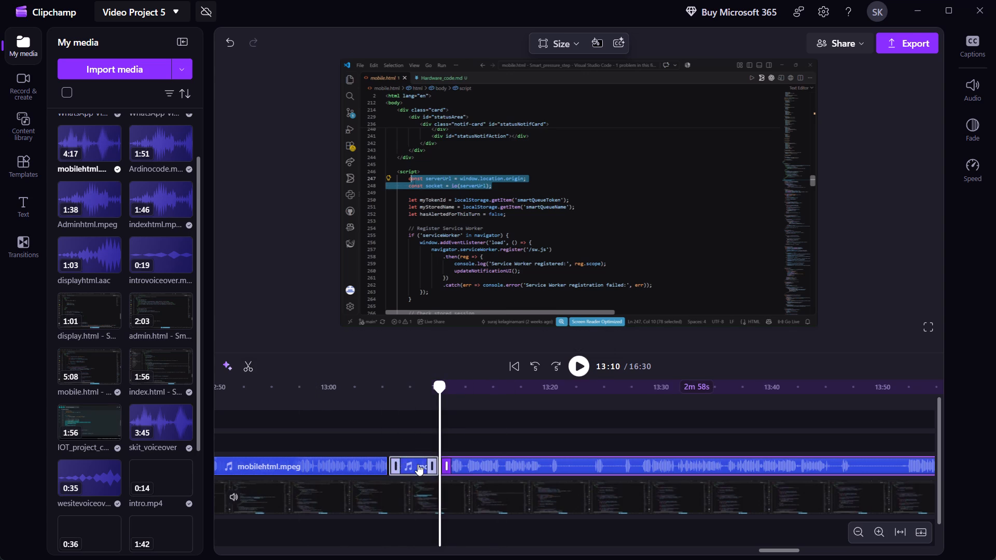
click(418, 464)
key(Delete)
drag(499, 470, 444, 470)
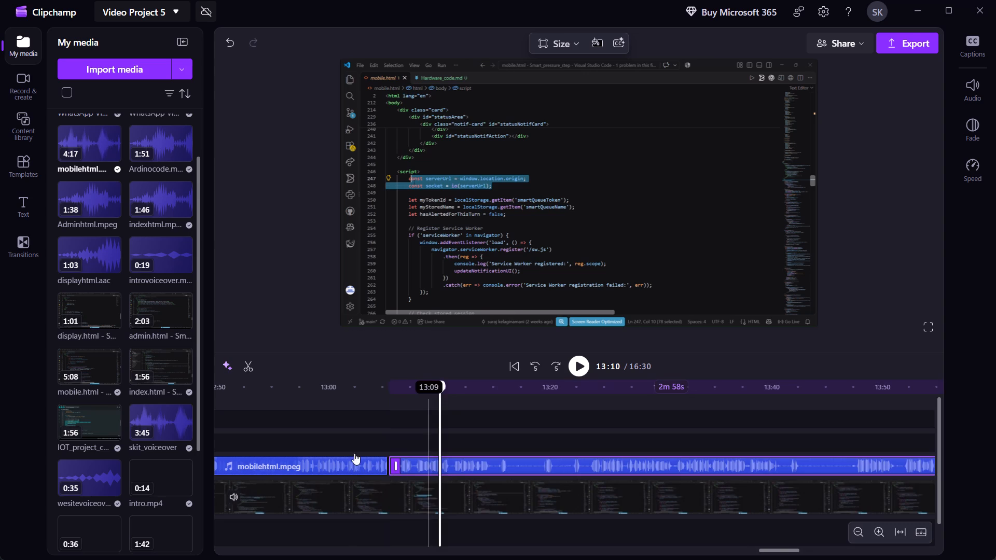
Play from 13:01 across the voiceover cut, and split both the mobilehtml.mpeg voiceover and the mobile.html recording at 13:18.
click(339, 443)
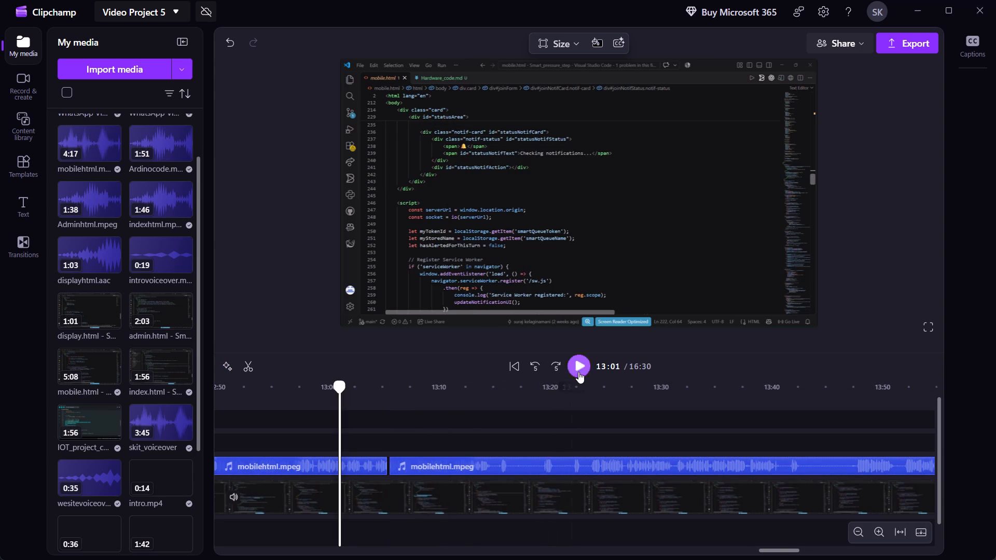
click(578, 372)
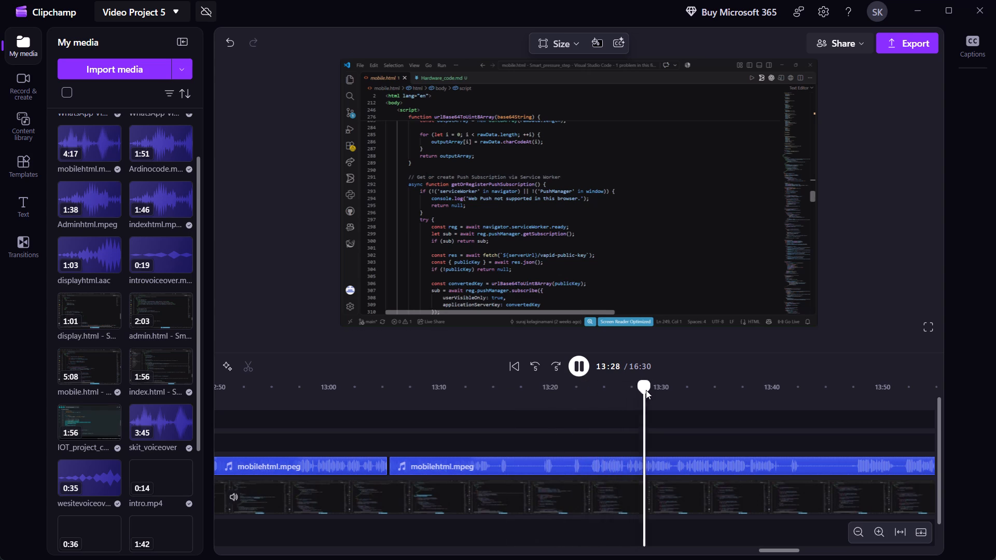
drag(646, 390, 505, 422)
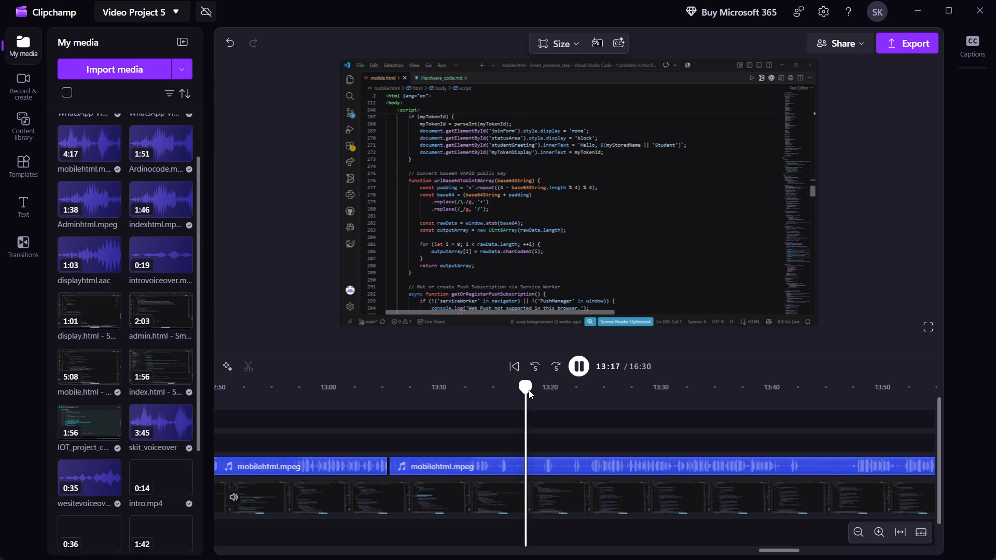
drag(529, 390, 455, 397)
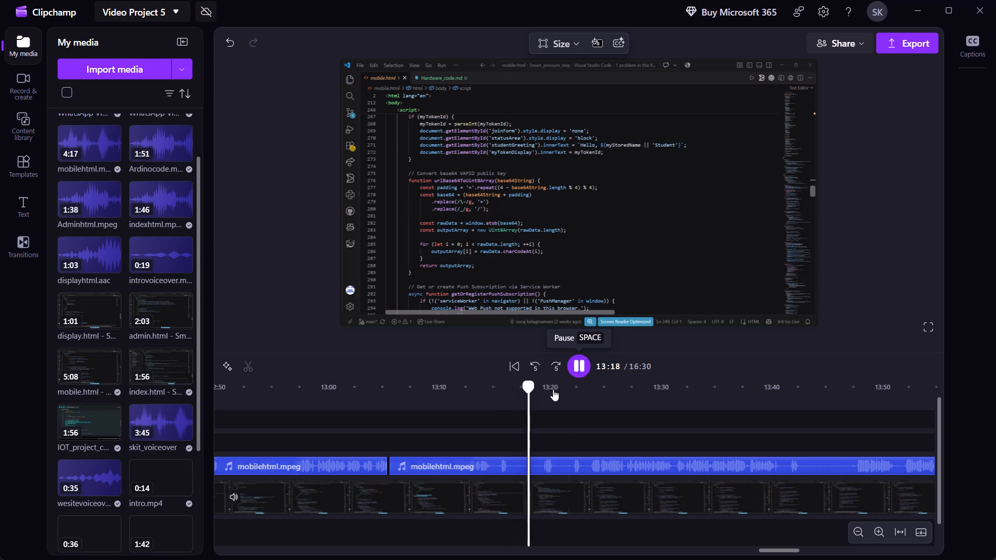
drag(545, 388, 521, 394)
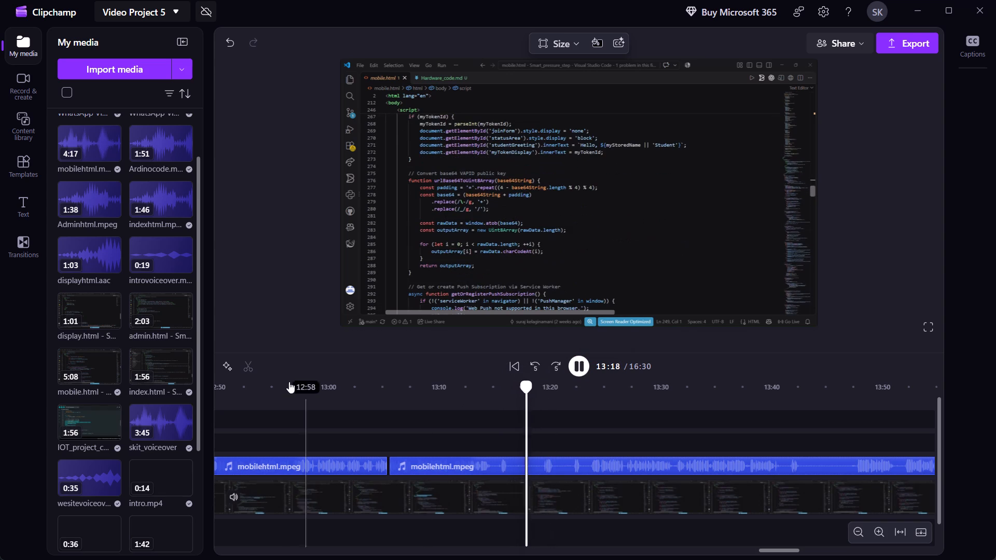
click(577, 367)
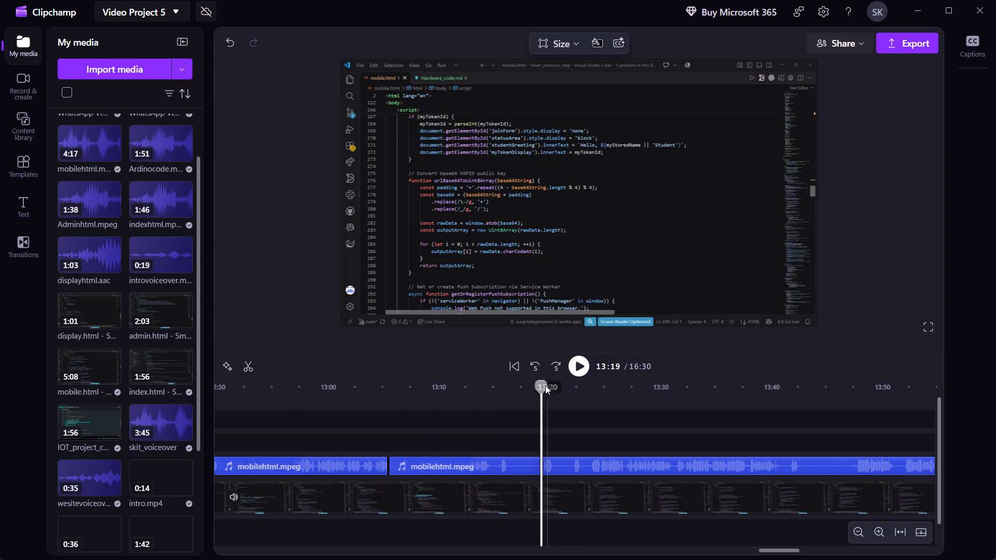
drag(545, 385, 530, 389)
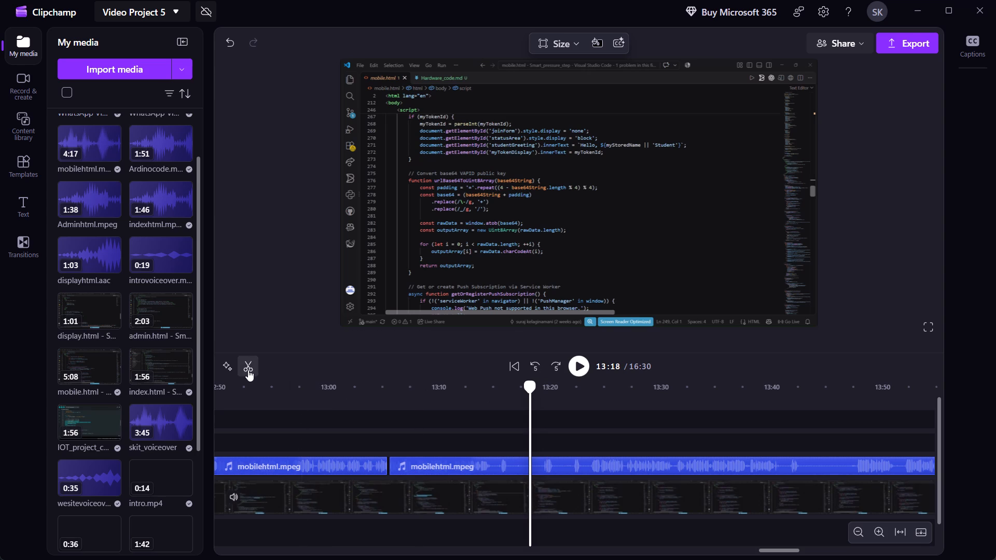
click(248, 370)
Play on from 13:18 and split both the voiceover and the mobile.html recording at 13:25.
click(583, 370)
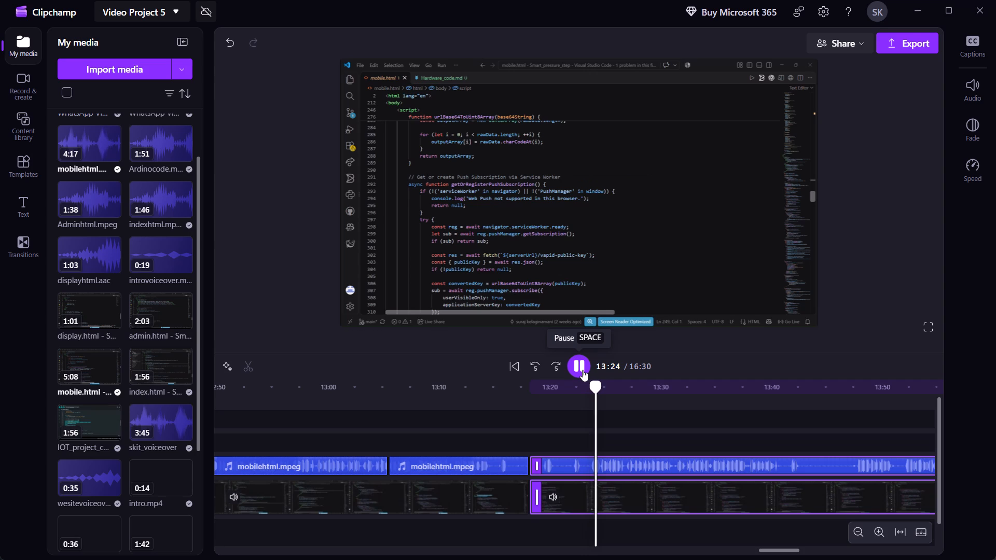
click(583, 370)
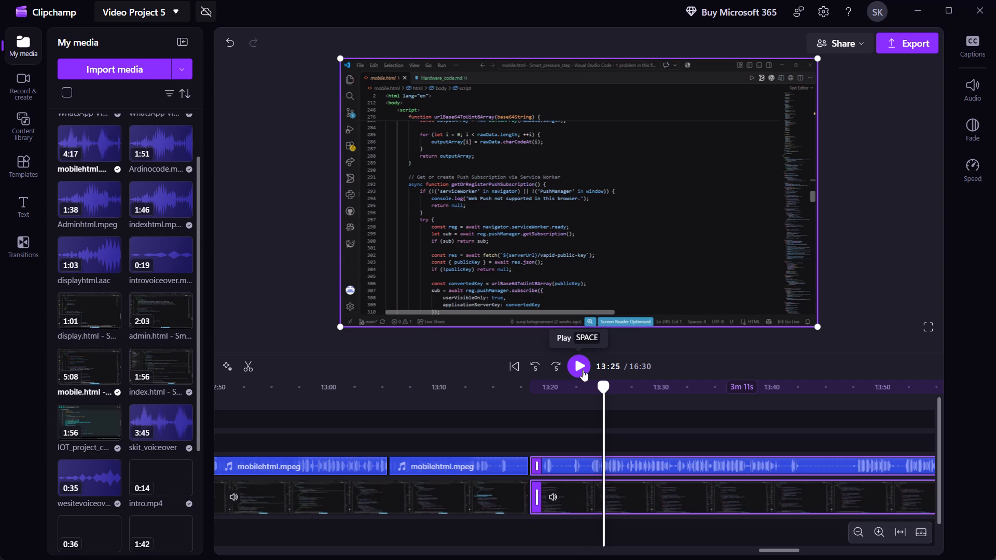
click(249, 362)
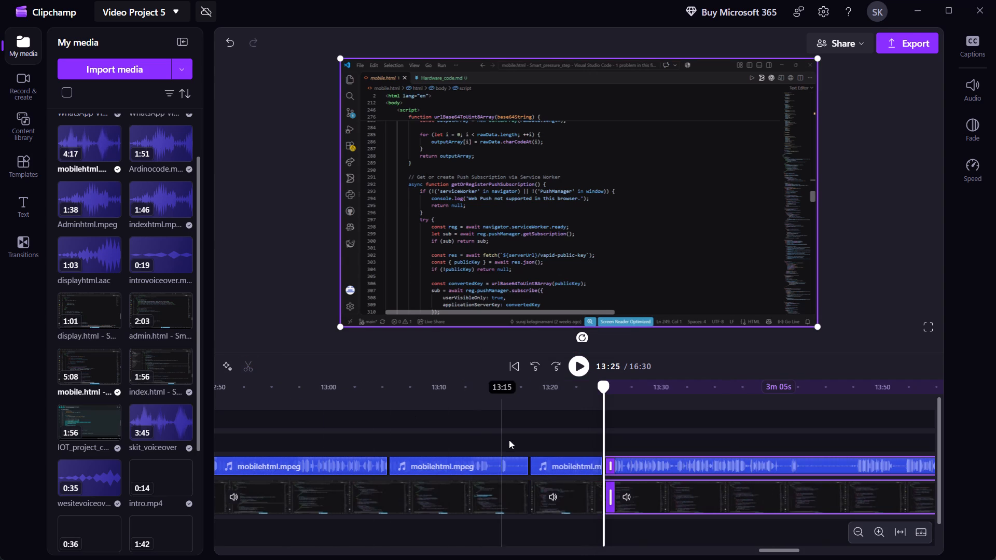
Play on from 13:25 to find the end of the section, and split both the voiceover and the mobile.html recording at 13:46.
click(578, 365)
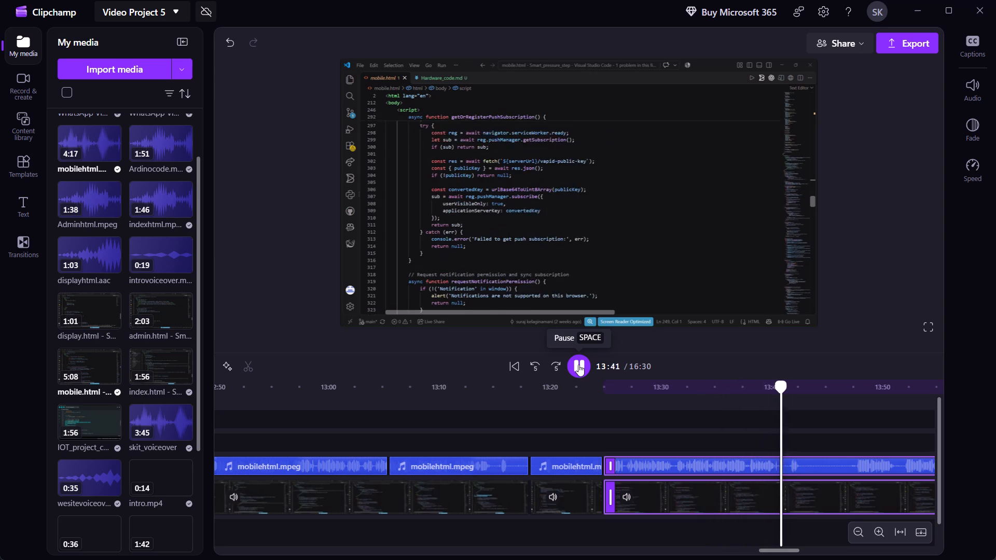
click(578, 365)
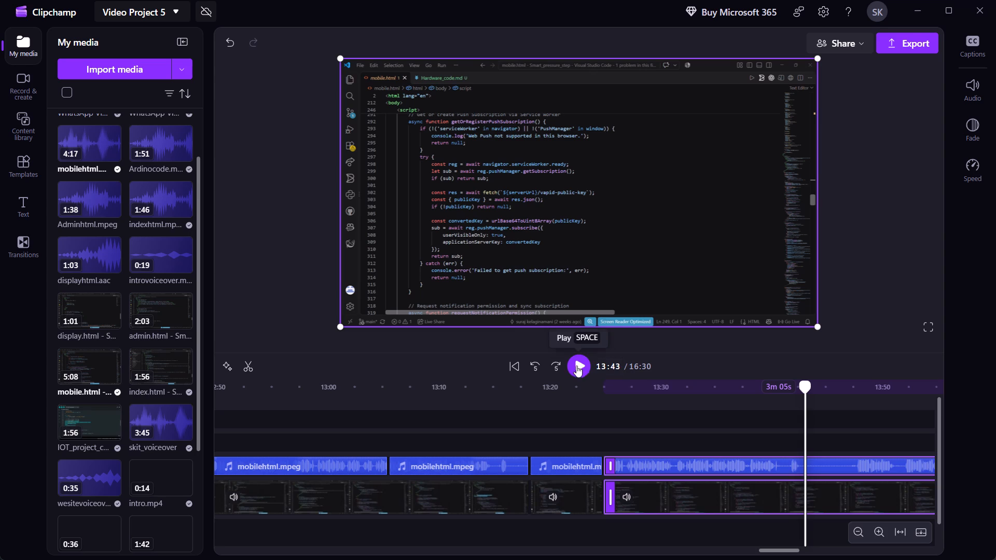
click(576, 365)
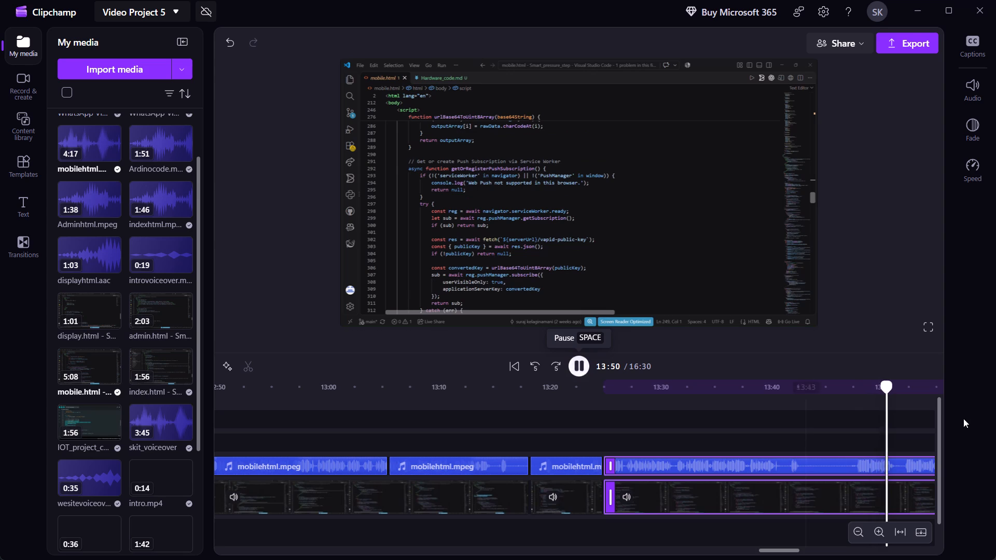
click(843, 401)
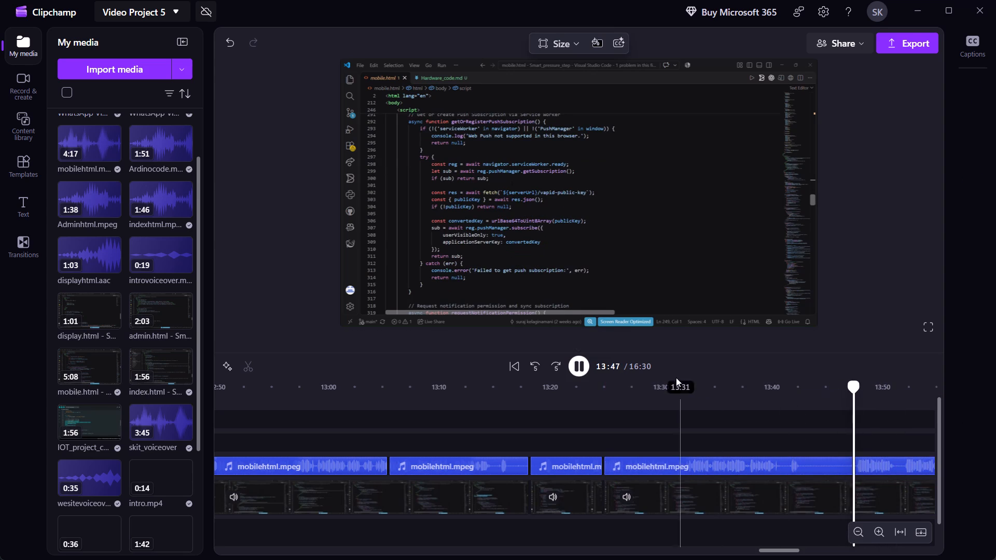
click(581, 369)
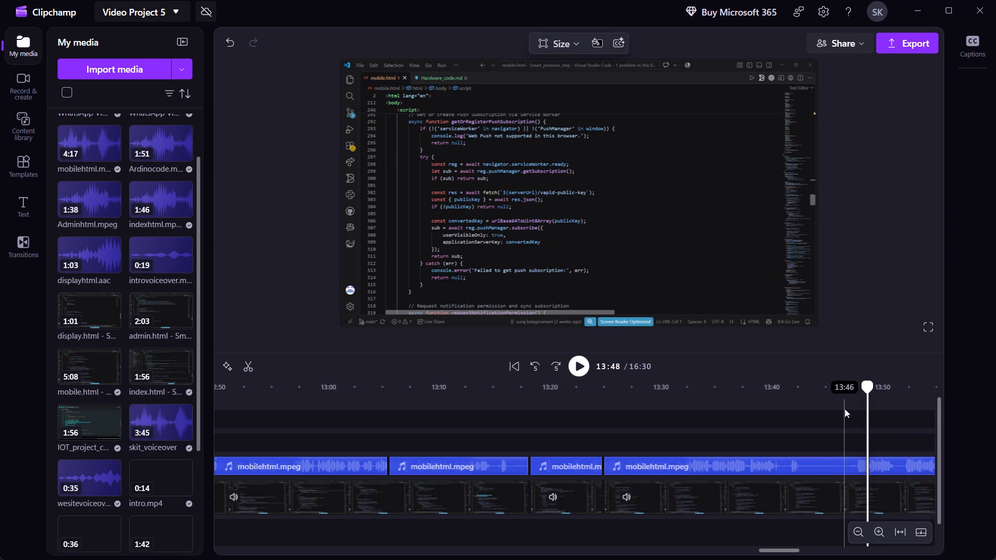
click(843, 402)
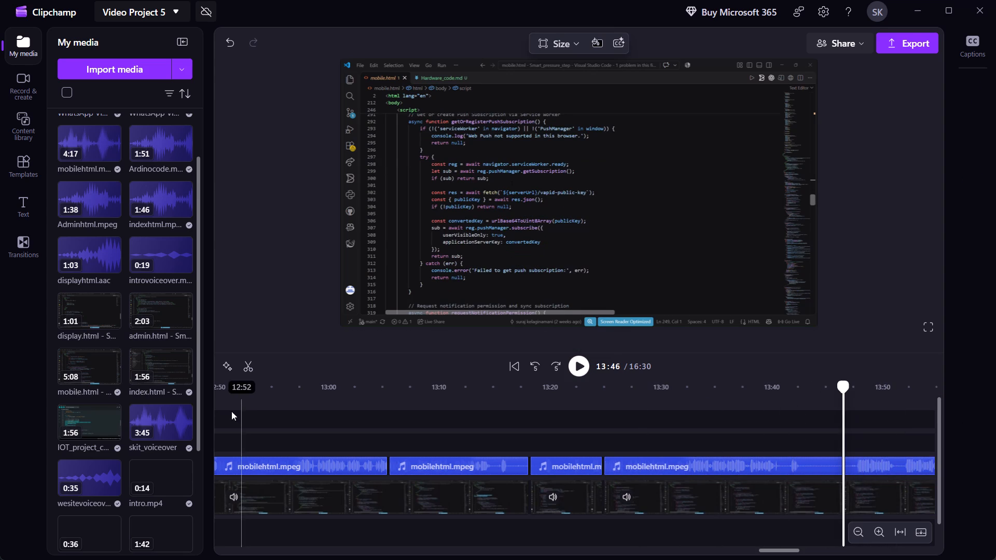
click(245, 369)
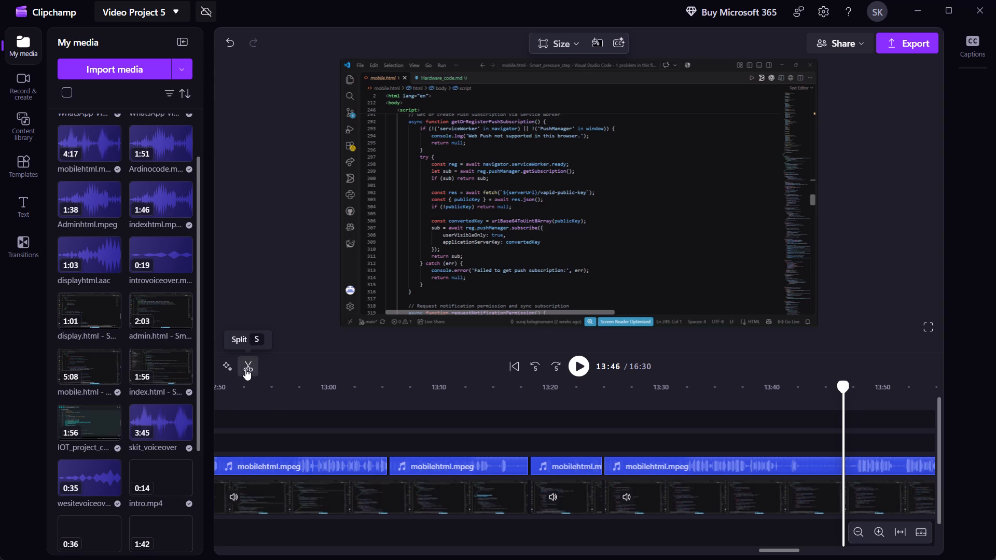
Delete the mobilehtml.mpeg voiceover piece between 13:25 and 13:46.
click(586, 362)
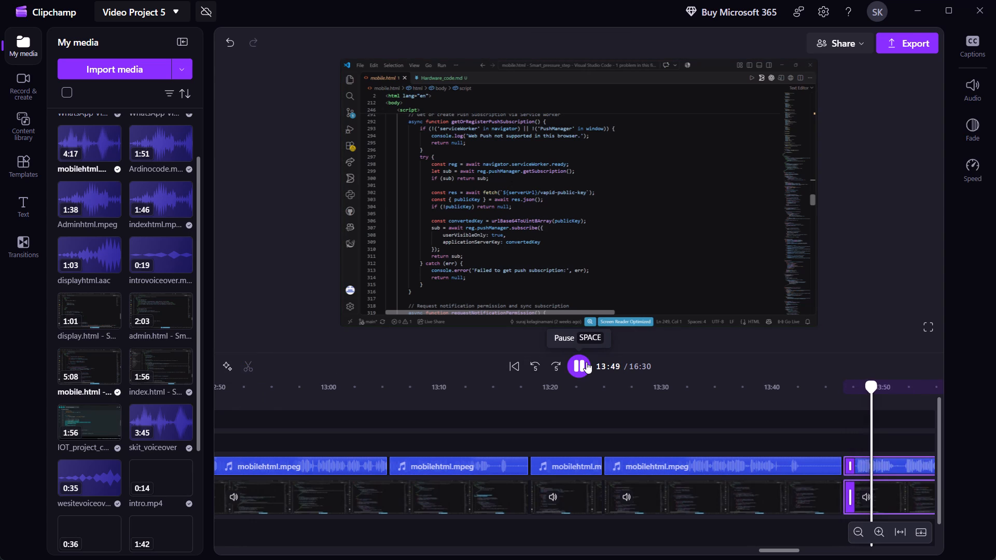
click(706, 473)
key(Delete)
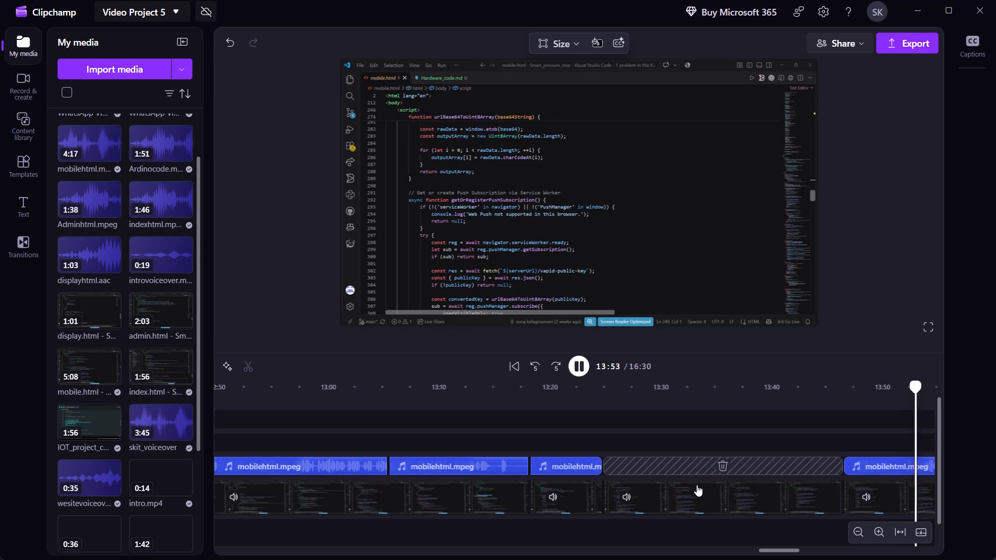
Delete the mobile.html recording piece that starts at 13:46.
click(687, 501)
key(Delete)
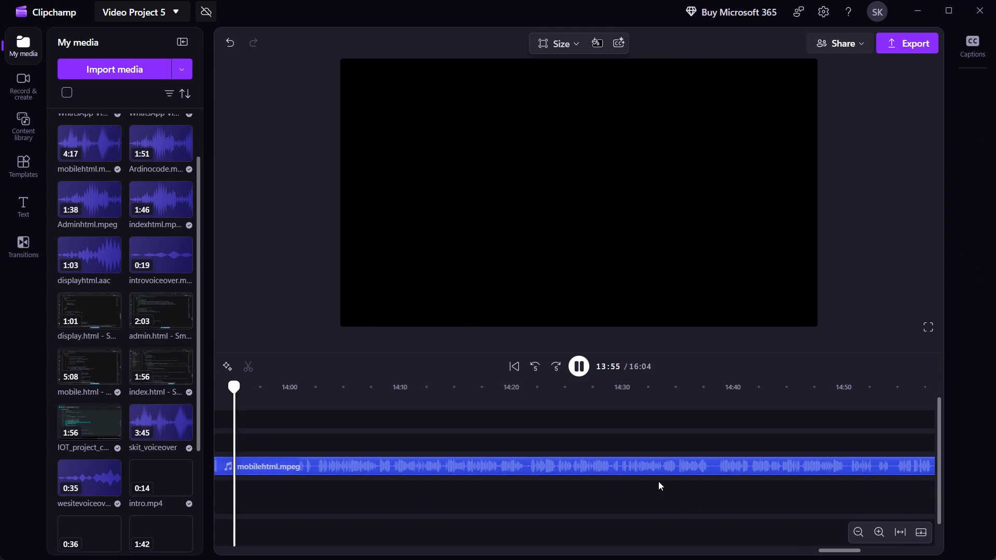
Undo the deletions of the mobile.html recording piece from 13:46 and the mobilehtml.mpeg voiceover piece between 13:25 and 13:46.
key(ctrl+z)
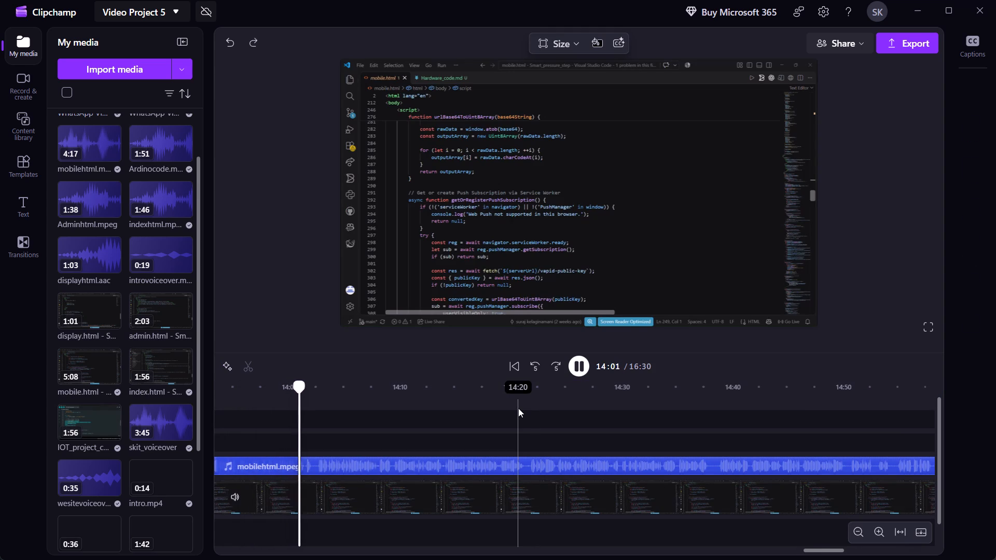
scroll(514, 410, right, 1)
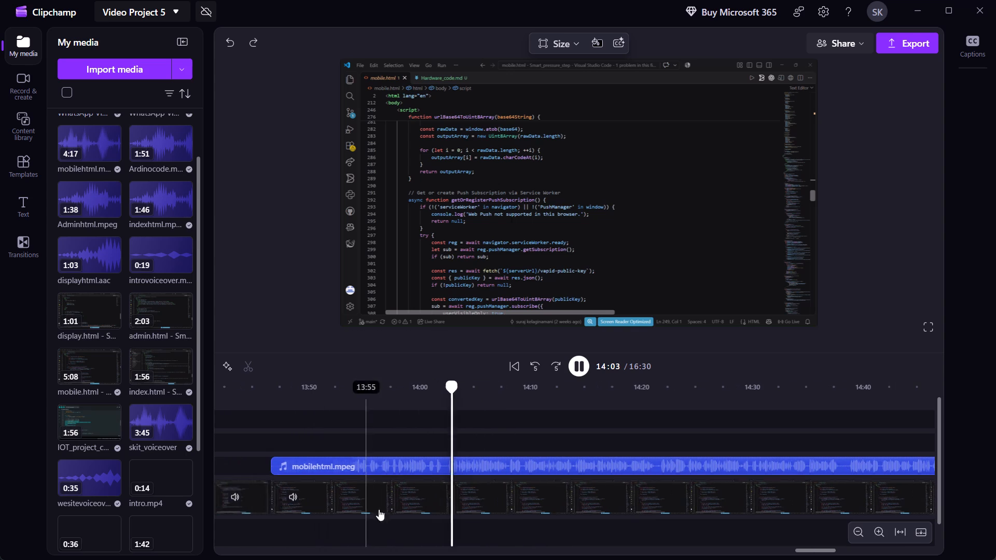
click(411, 505)
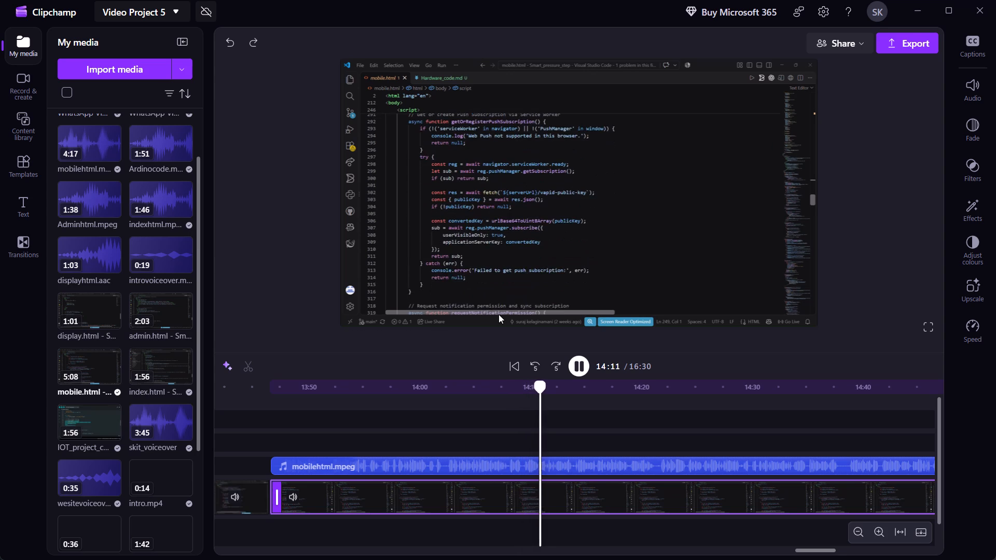
scroll(382, 486, right, 4)
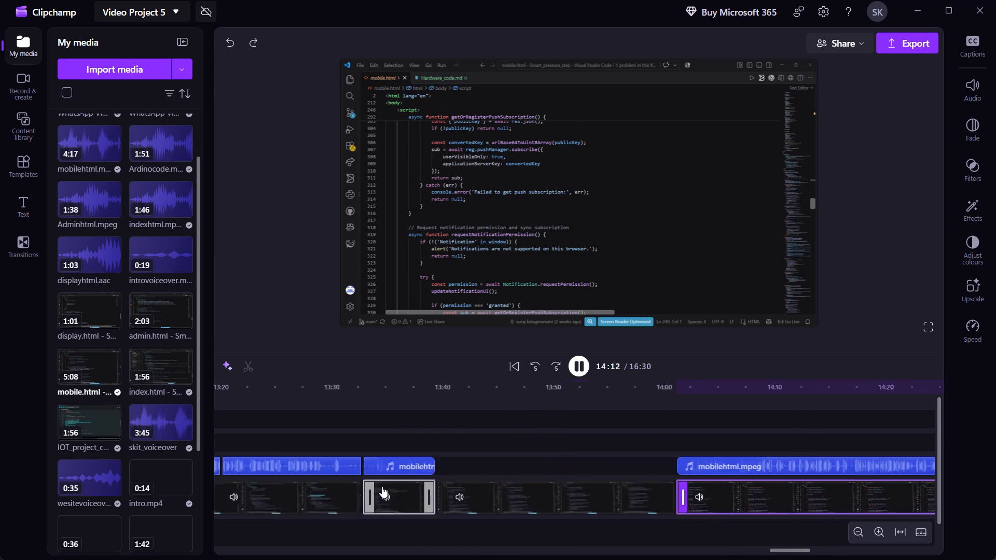
scroll(382, 486, left, 1)
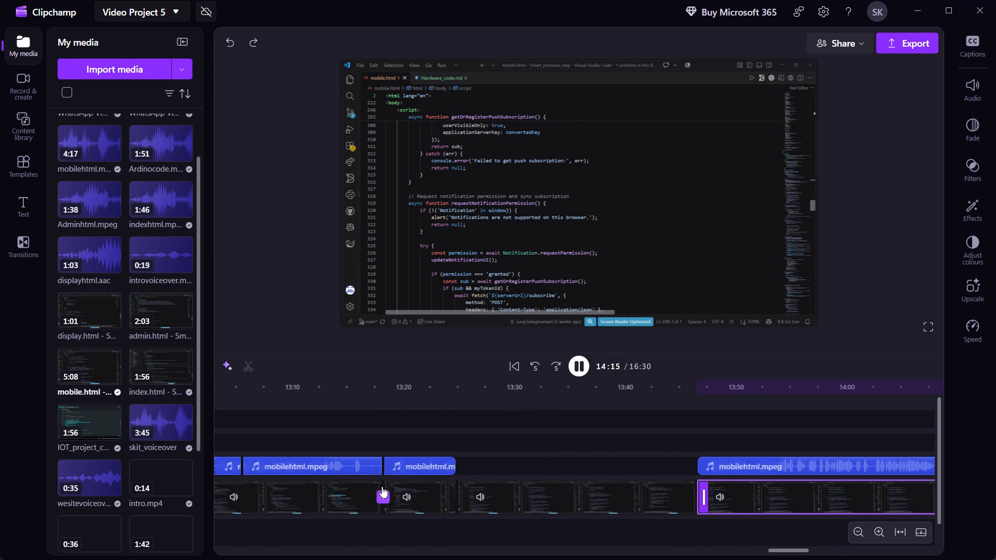
key(ctrl+z)
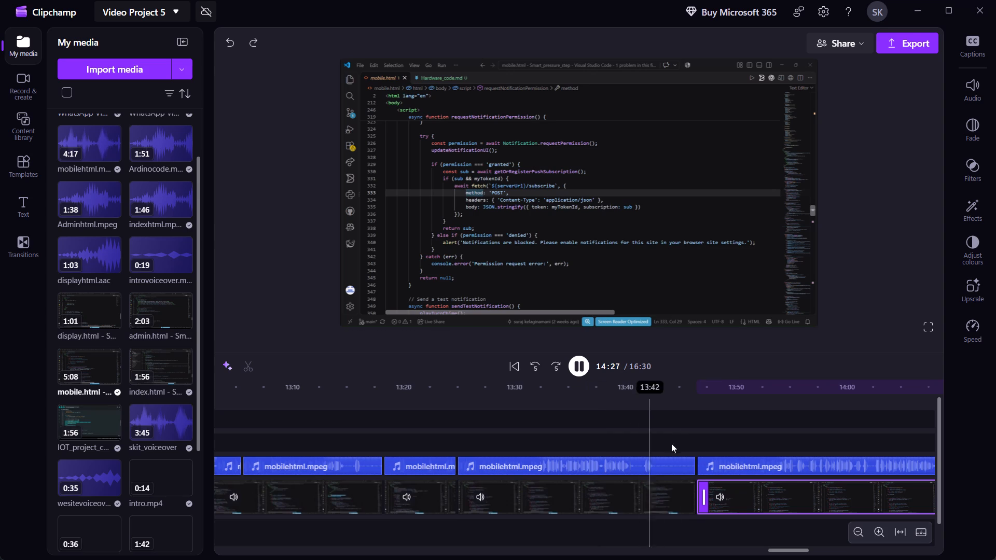
Play back the restored mobile.html section from about 13:17 to 14:06 and compare the recording with its voiceover.
click(533, 402)
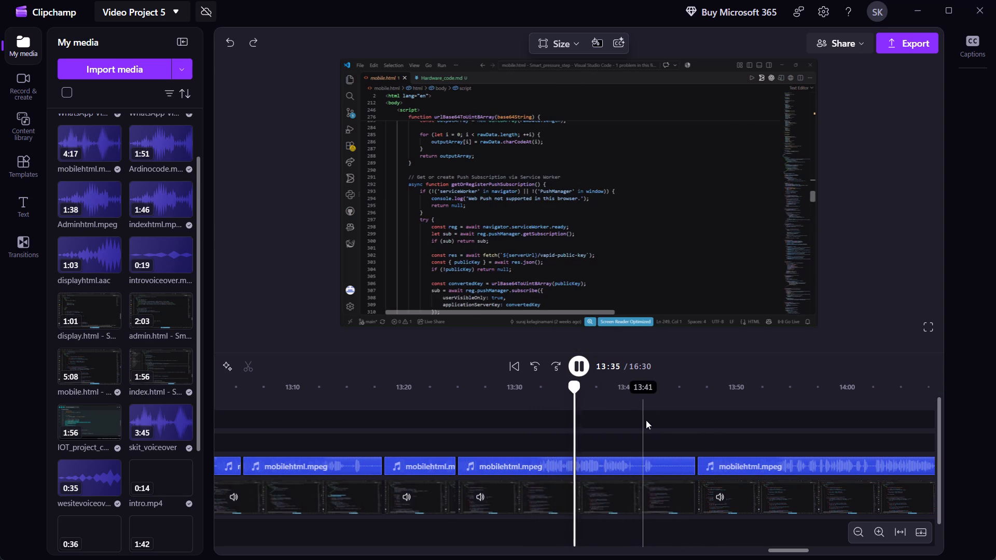
click(371, 402)
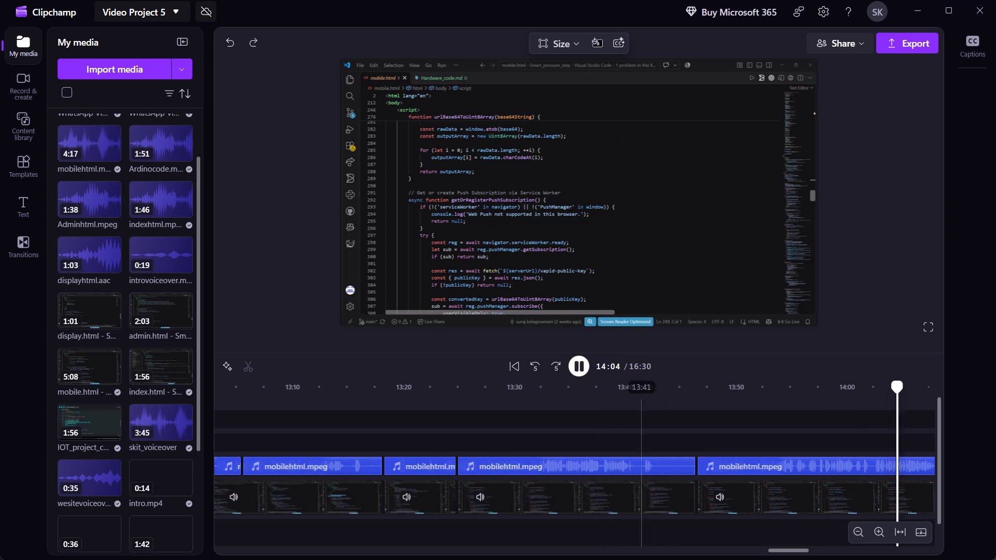
click(582, 366)
click(582, 366)
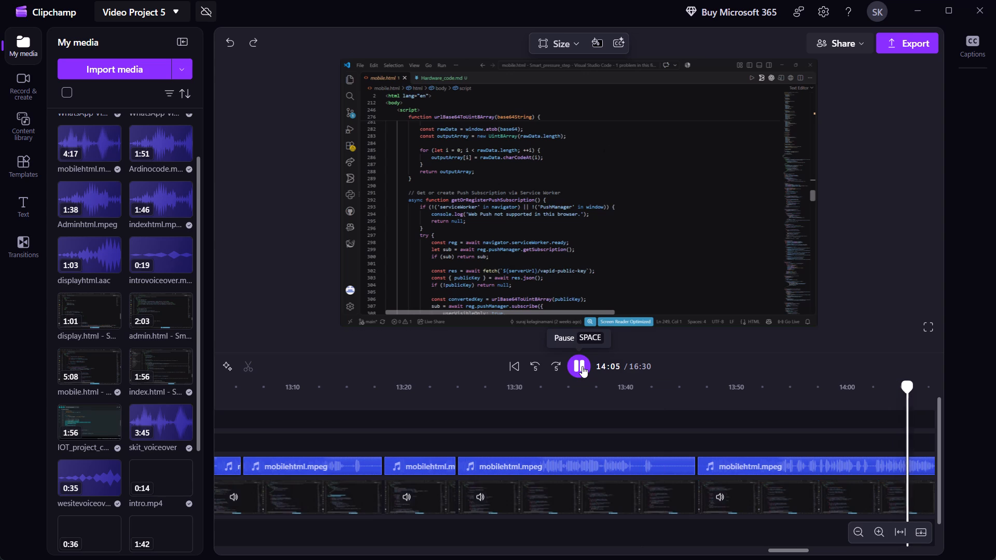
click(582, 366)
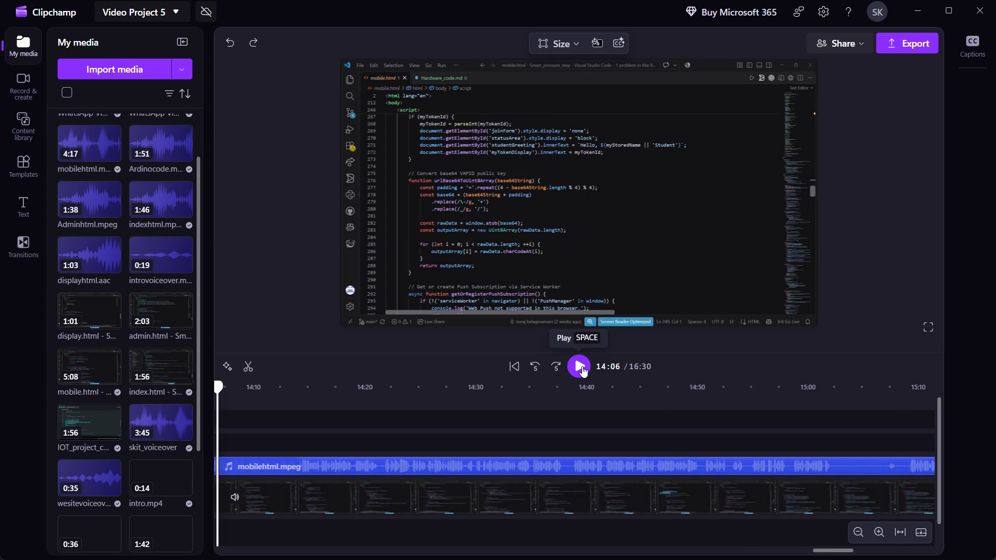
scroll(420, 387, right, 1)
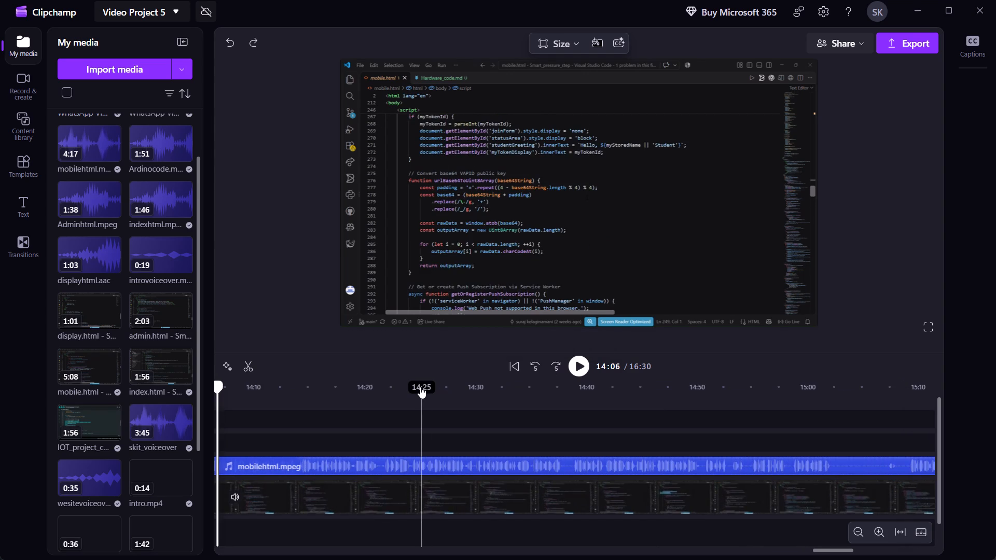
scroll(420, 387, right, 1)
scroll(420, 387, up, 1)
scroll(337, 442, right, 1)
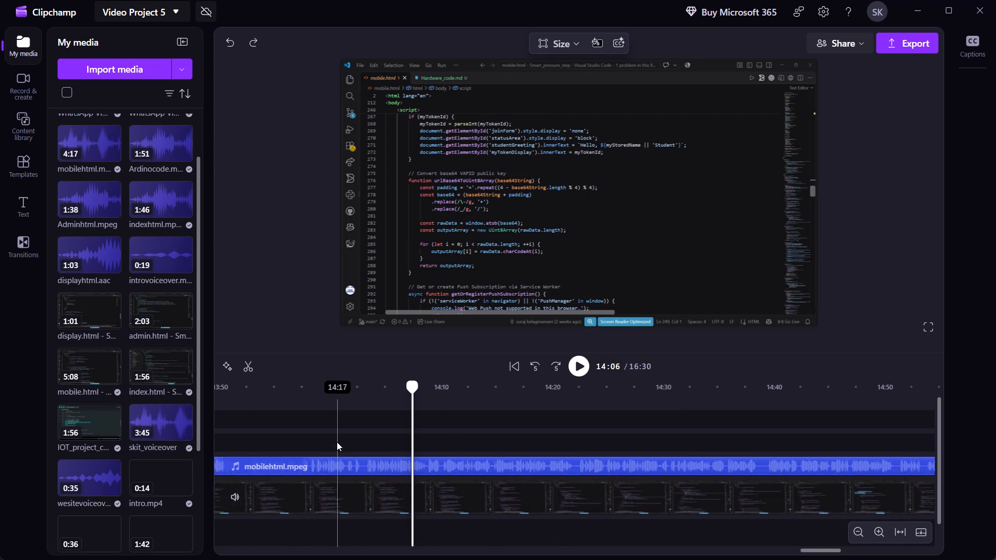
Play on from 14:06 to find where the notification permission code is reached, and split the mobile.html recording at 14:18.
click(580, 368)
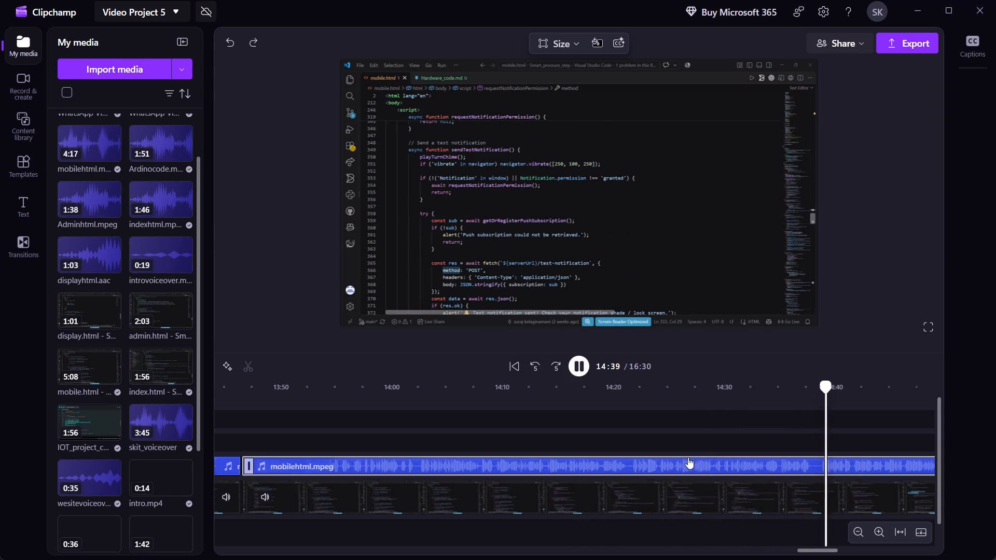
click(626, 428)
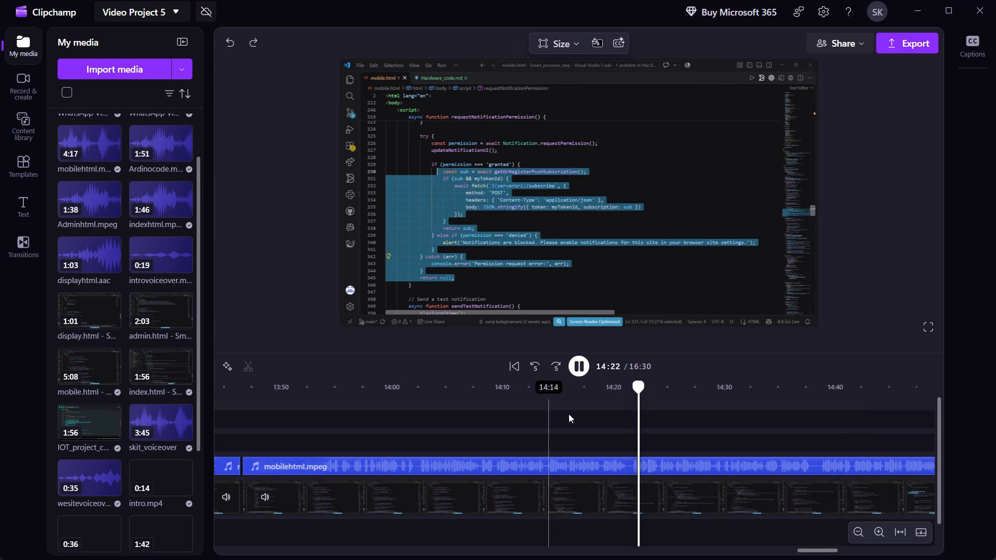
click(533, 401)
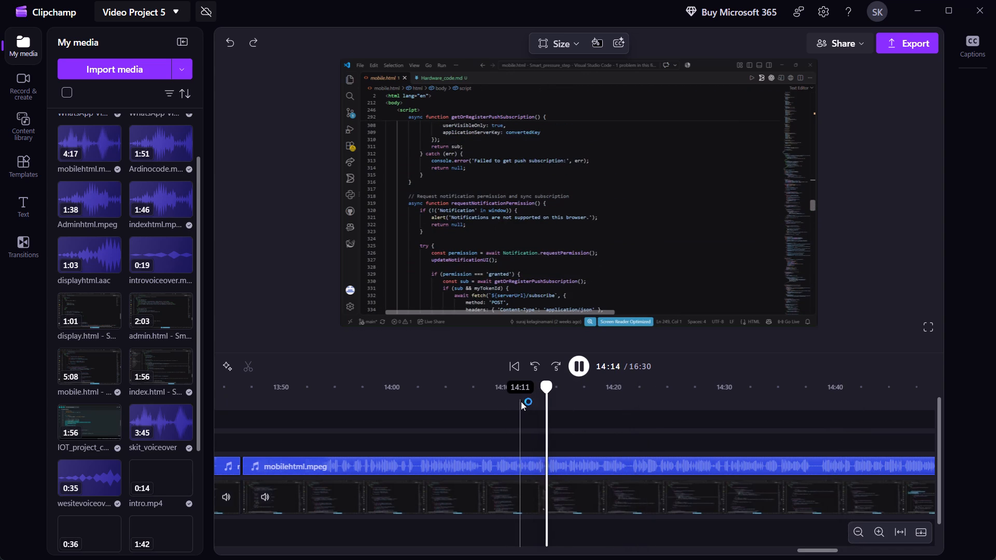
click(521, 401)
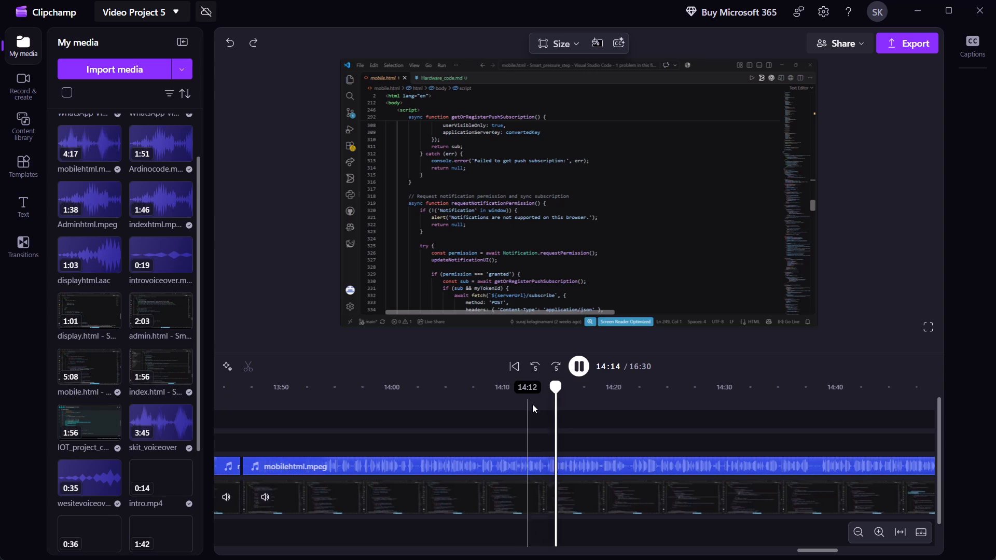
click(591, 395)
click(580, 362)
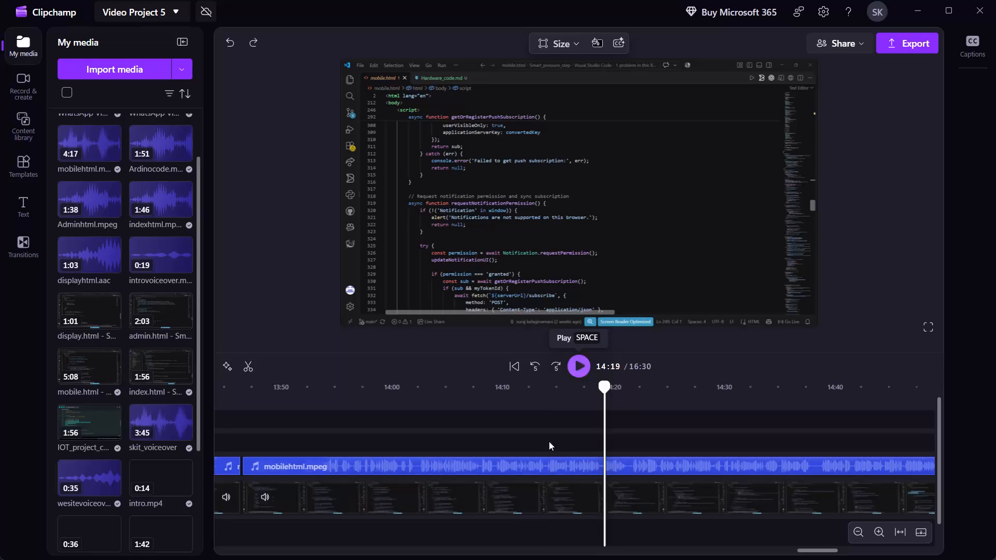
click(588, 489)
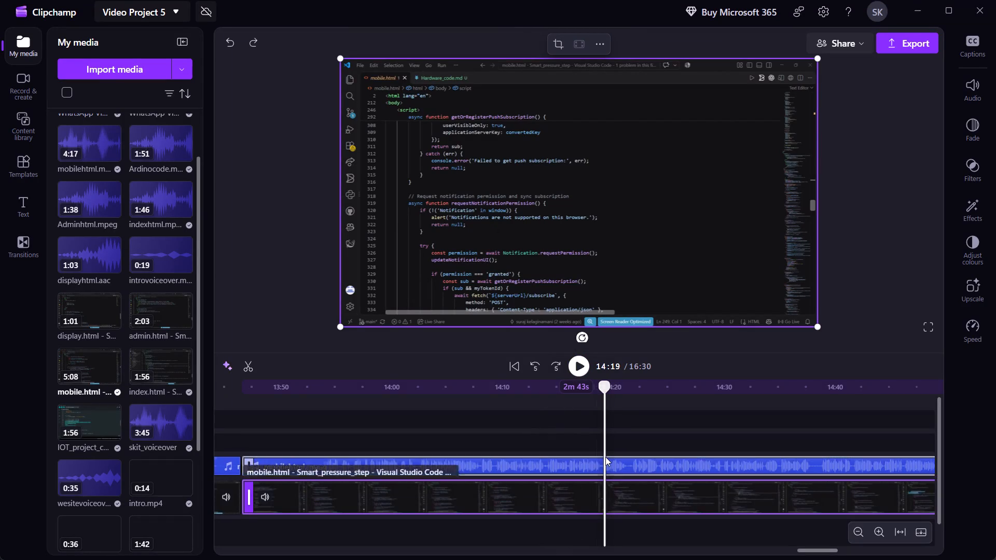
drag(601, 429, 597, 431)
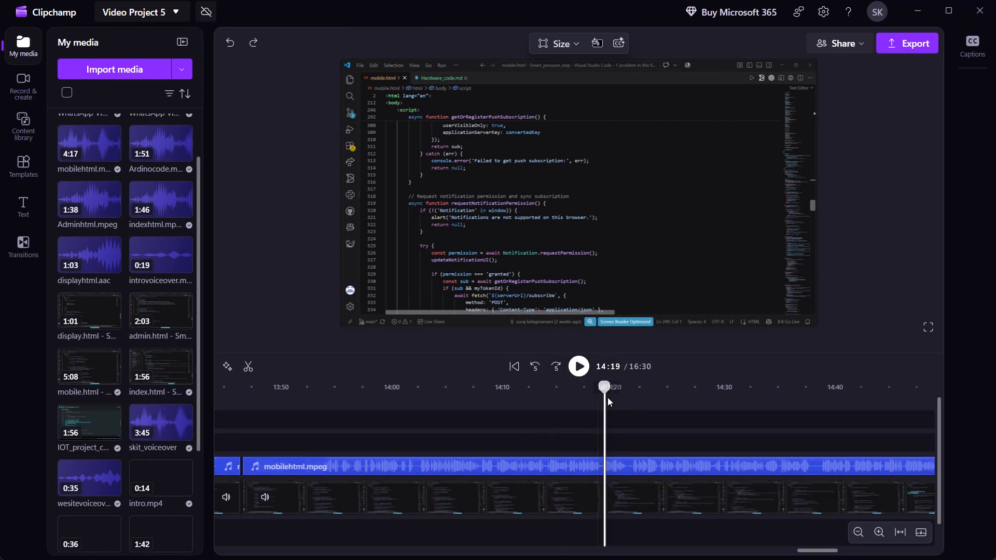
drag(605, 387, 593, 390)
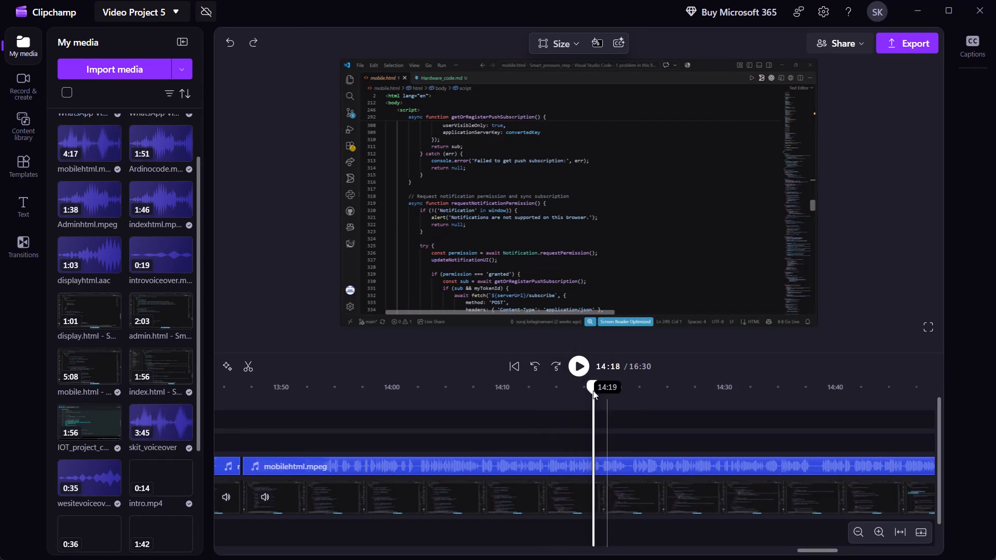
click(569, 513)
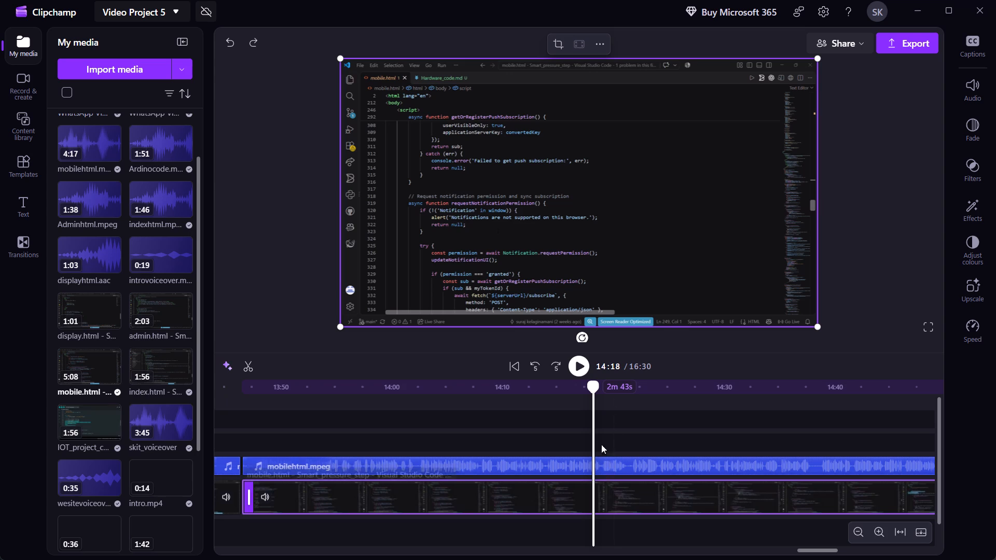
click(592, 389)
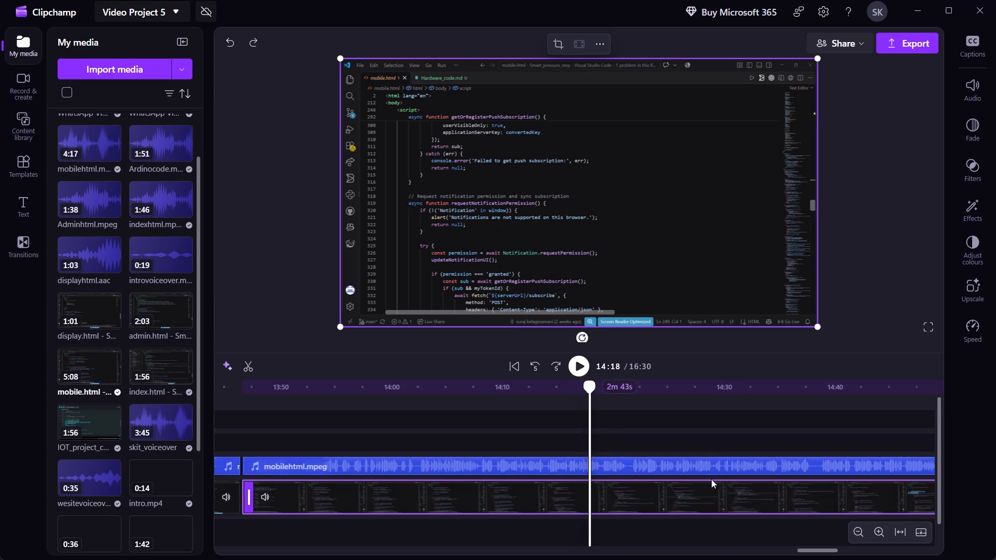
click(572, 508)
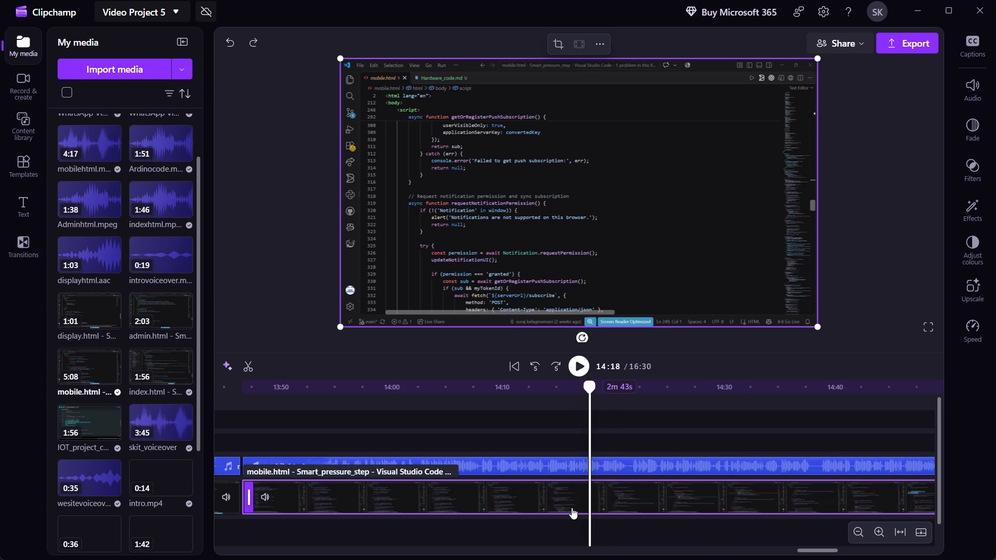
click(249, 362)
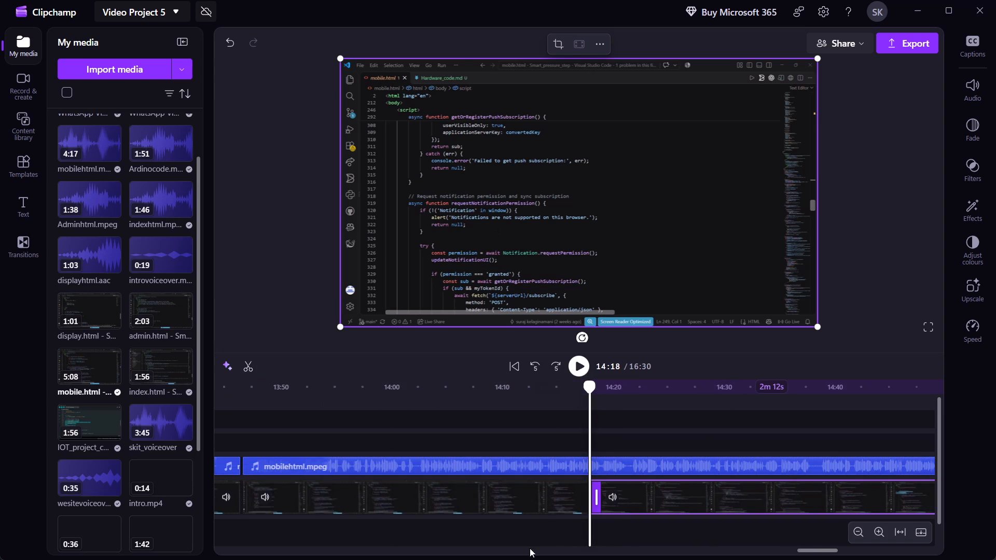
Delete the mobile.html recording piece between 13:46 and 14:18, keeping the voiceover.
click(507, 498)
key(Delete)
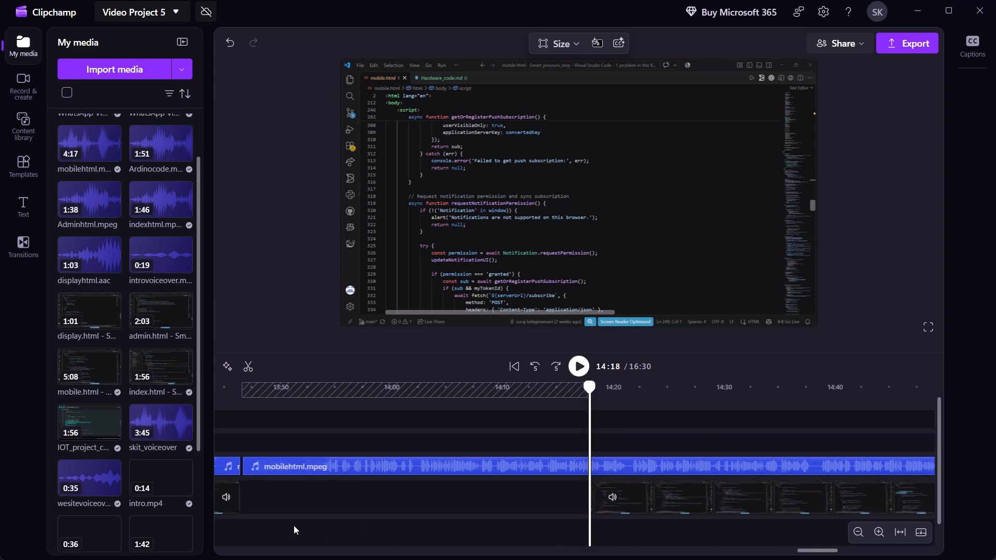
Move the mobile.html recording piece that begins at 14:18 earlier so it starts at 14:07.
scroll(294, 525, right, 1)
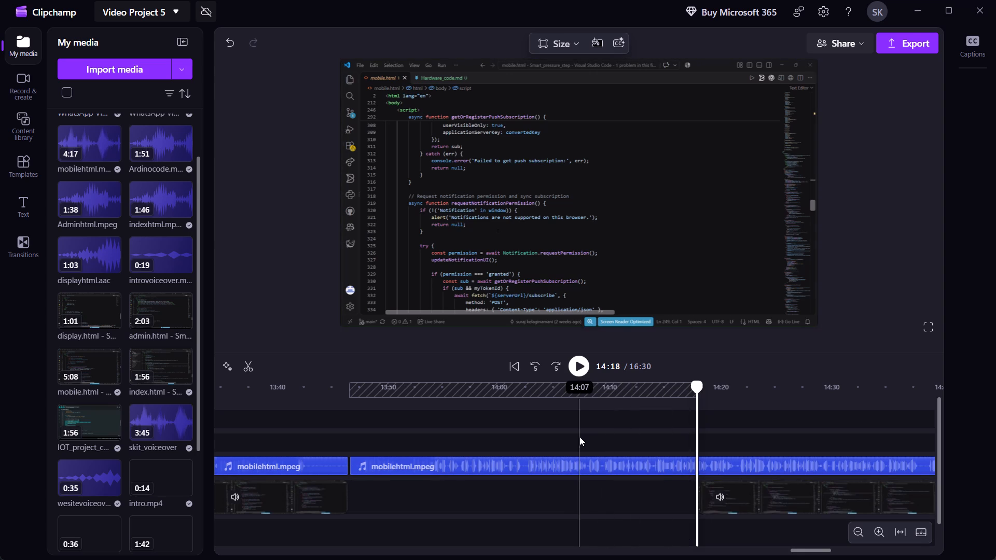
click(579, 437)
drag(756, 496, 630, 498)
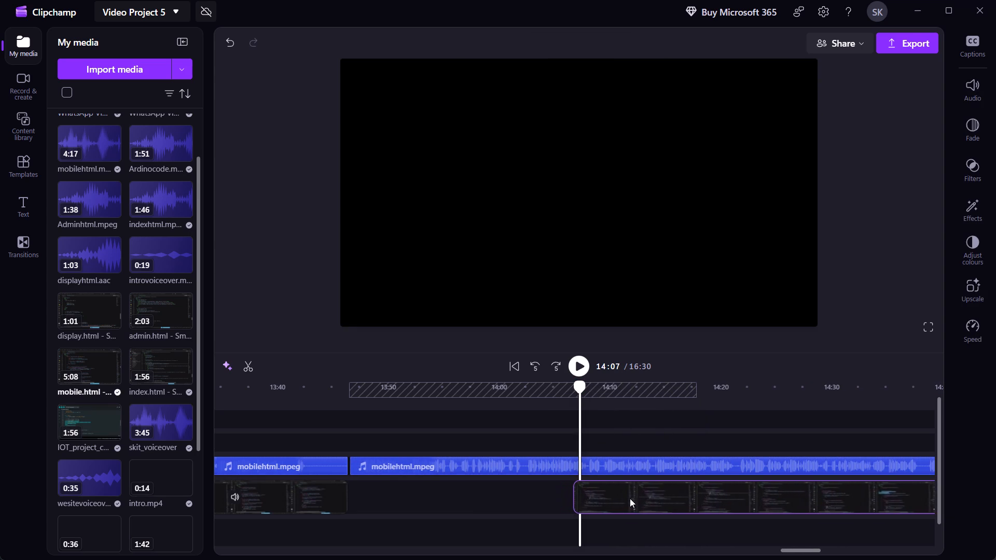
drag(630, 498, 635, 497)
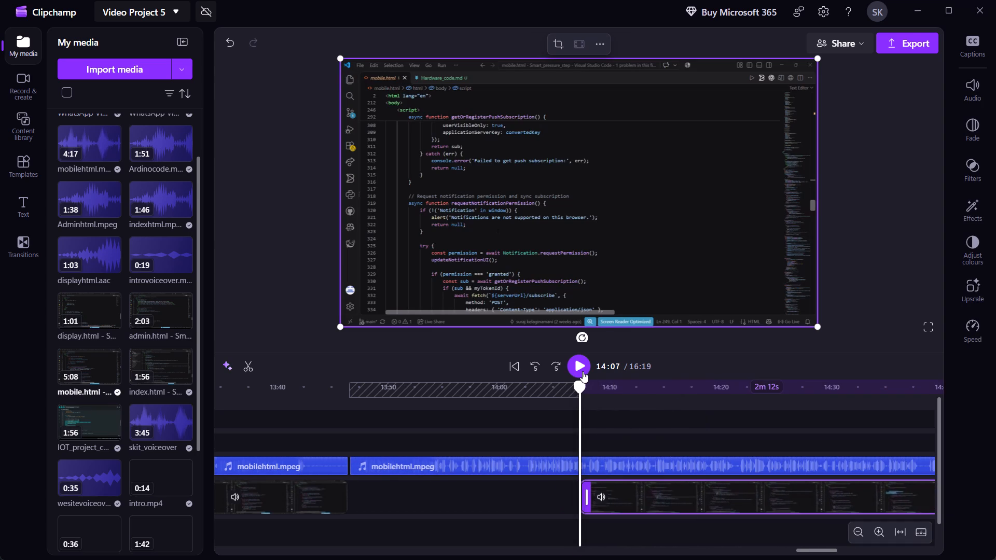
Play the moved piece against the voiceover, and extend the start of the mobile.html recording back to the voiceover piece's start at about 13:46.
click(583, 371)
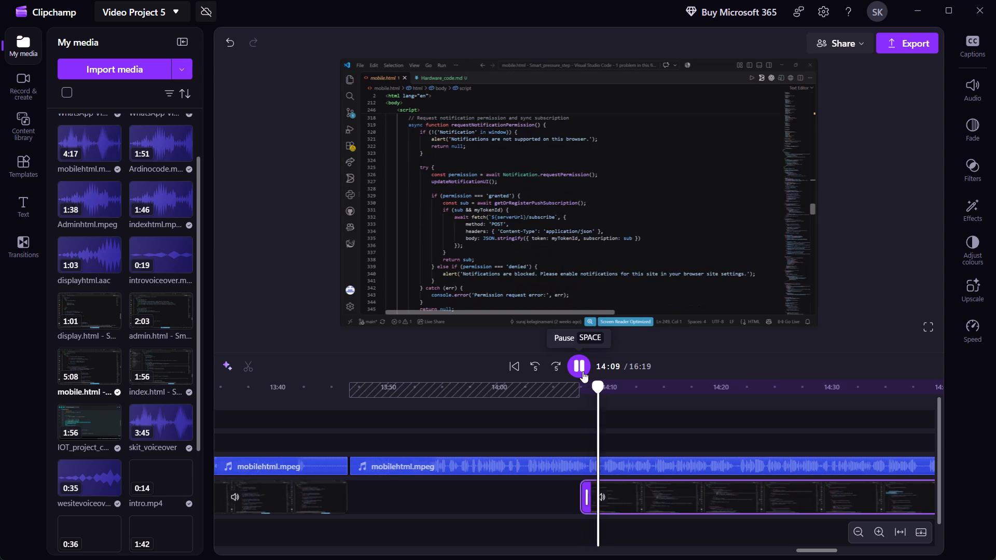
click(547, 416)
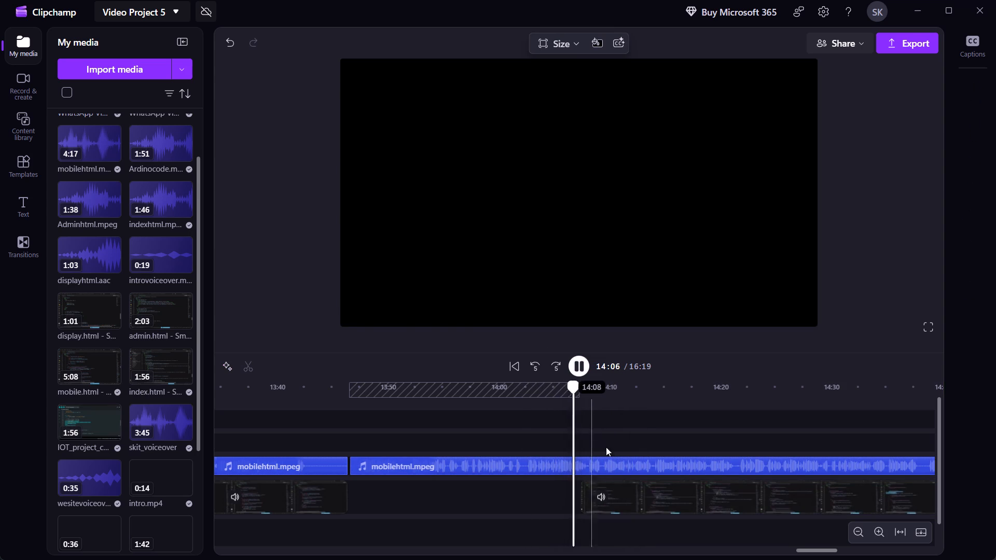
click(586, 493)
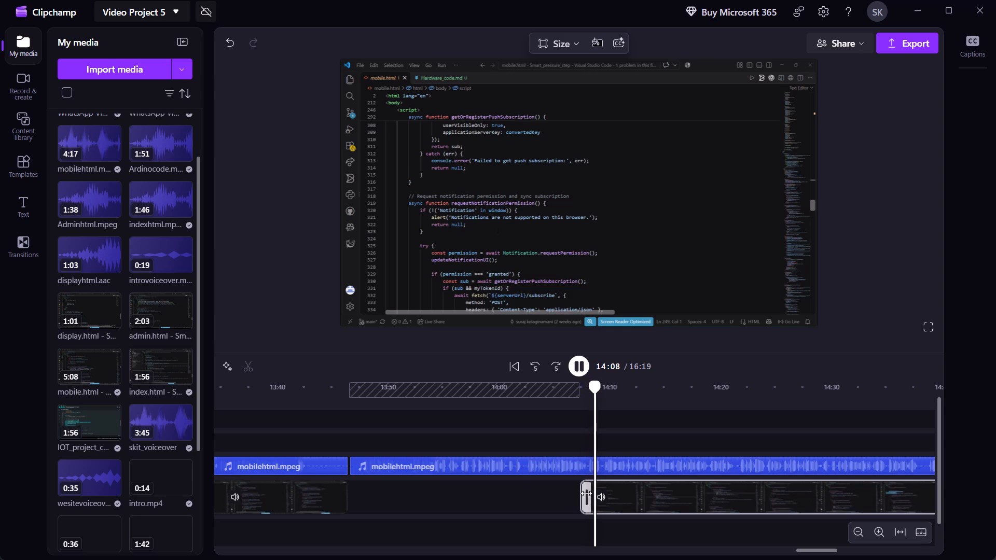
click(579, 374)
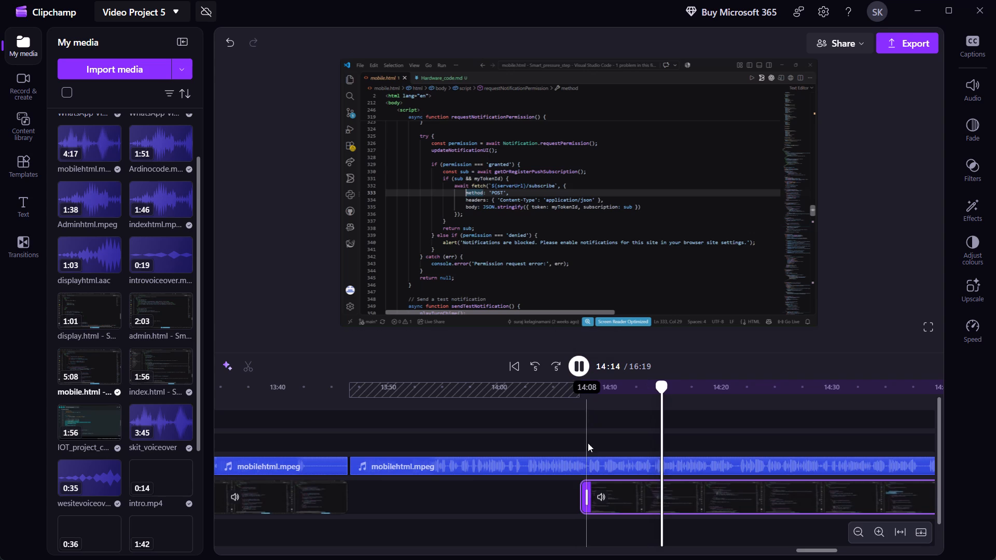
click(584, 363)
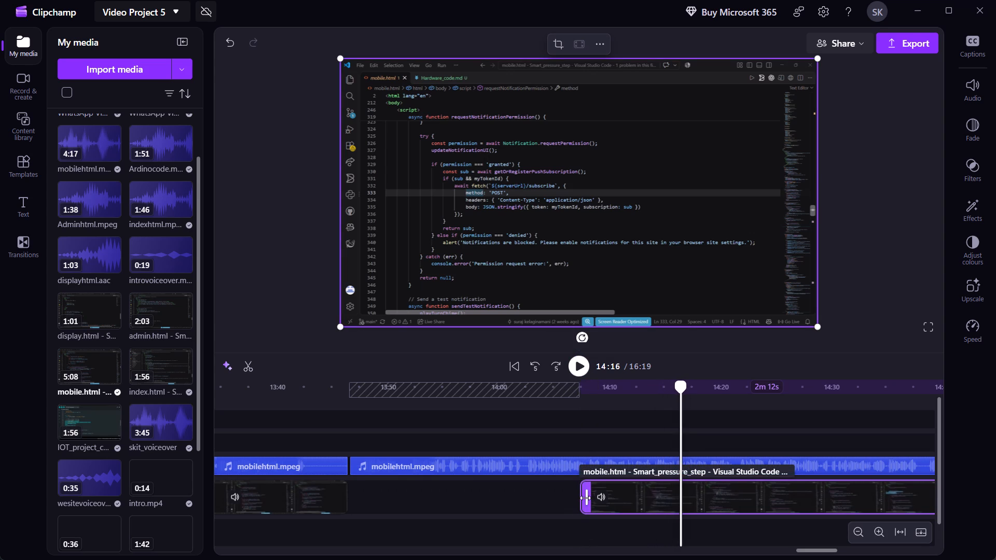
drag(585, 498, 526, 502)
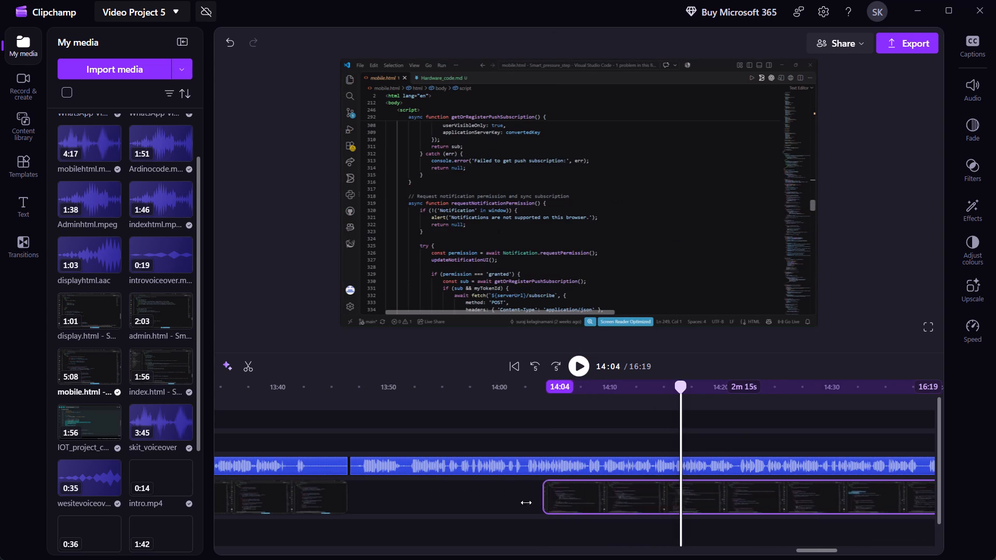
drag(526, 502, 351, 489)
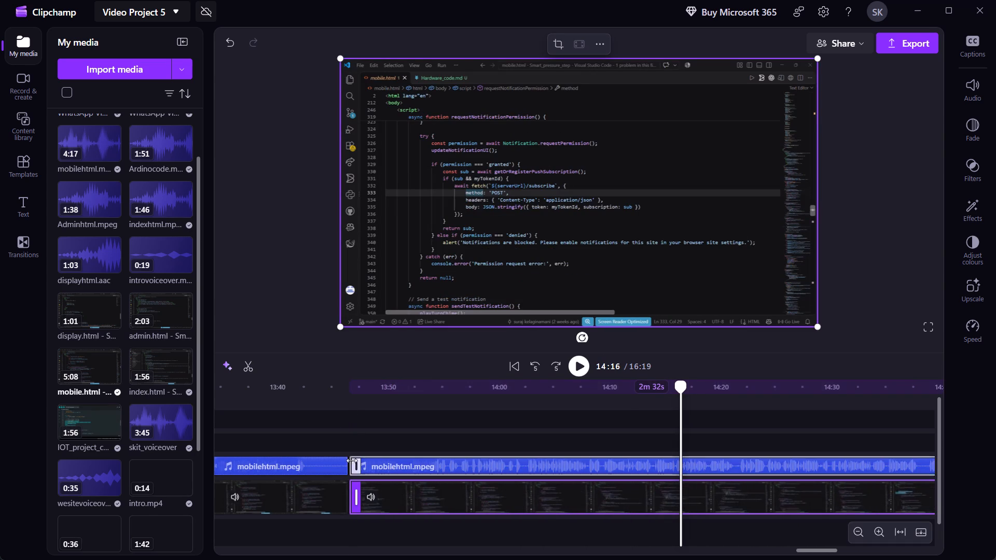
Play the mobile.html recording from 13:46 against the voiceover, trim about 6 s off its start, and realign it to 13:46.
click(350, 408)
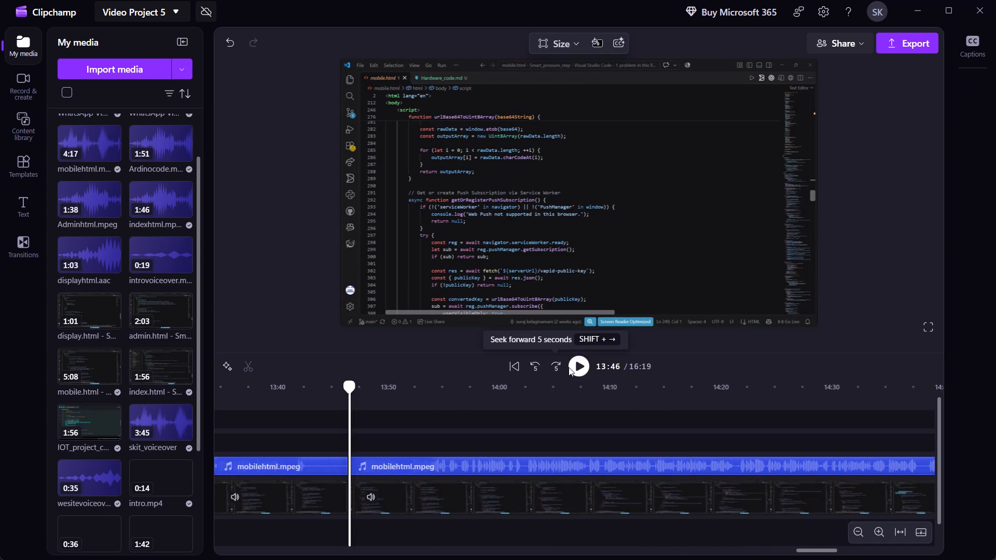
click(569, 367)
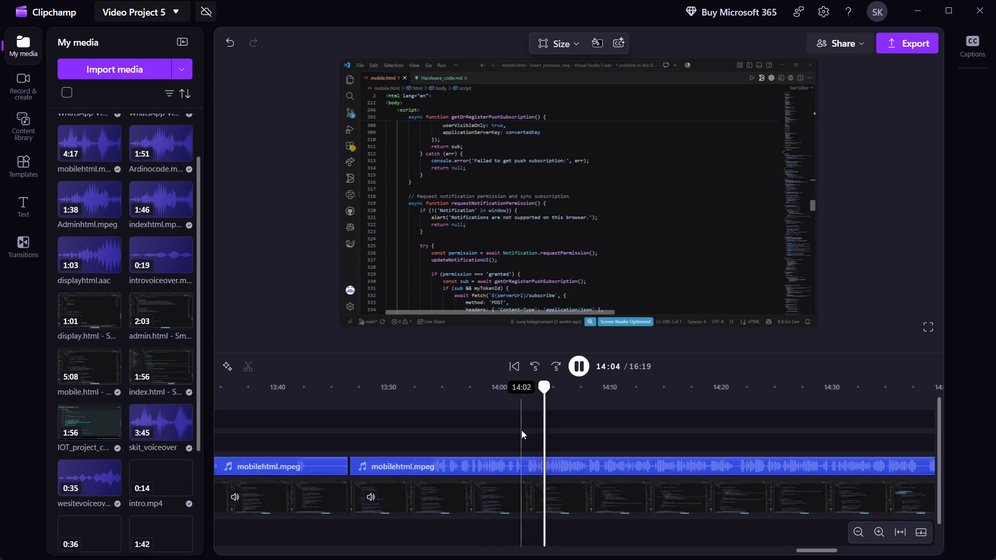
click(465, 422)
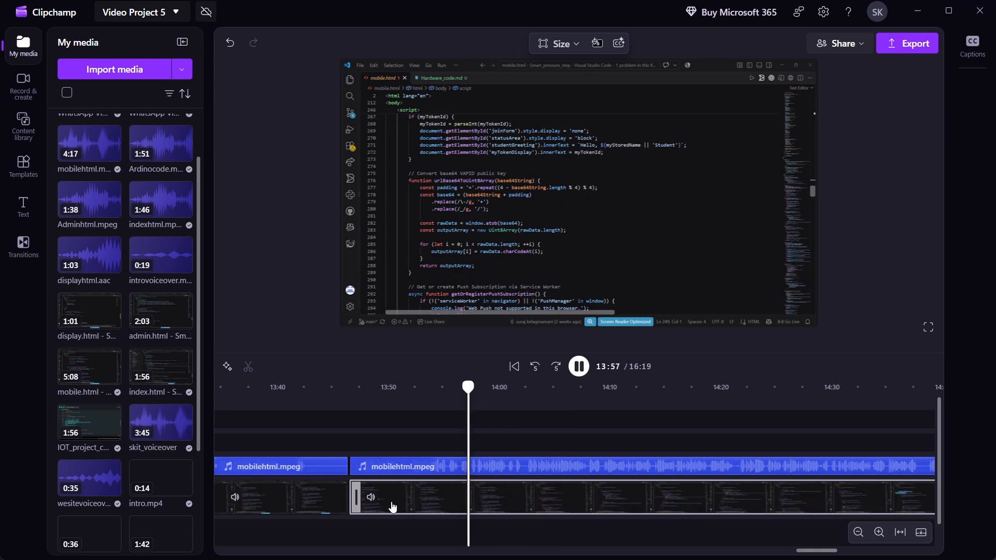
click(389, 500)
drag(357, 497, 335, 498)
drag(413, 496, 489, 497)
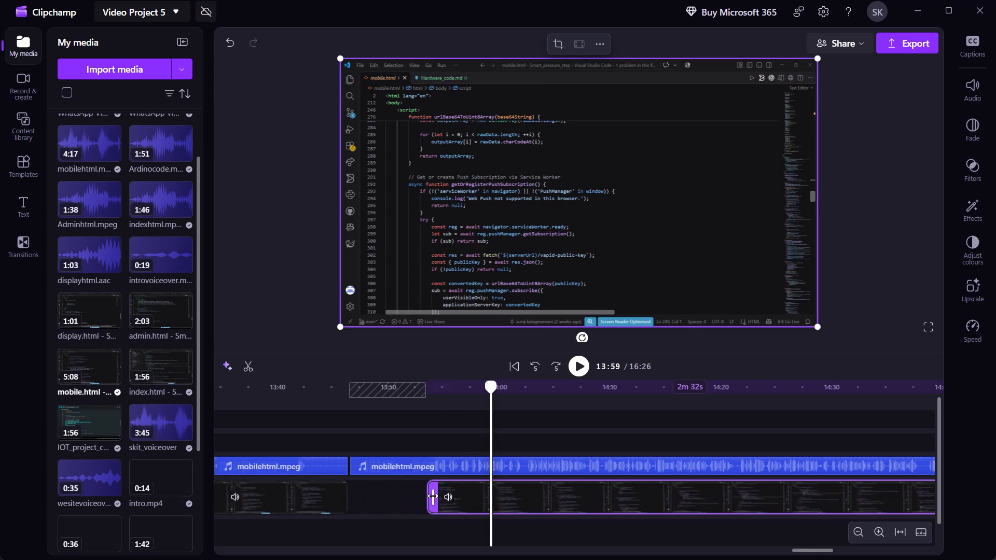
drag(433, 496, 475, 496)
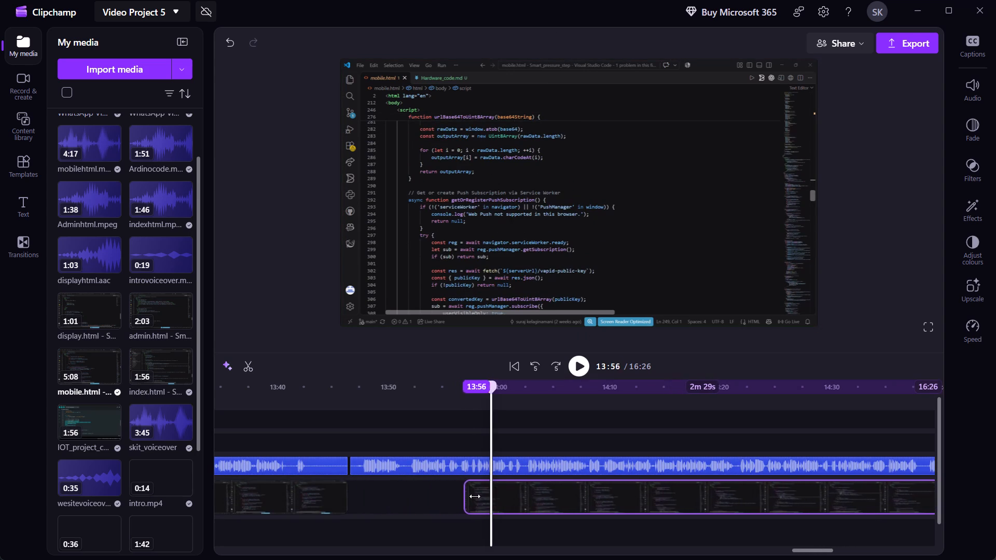
drag(475, 496, 499, 497)
drag(576, 494, 430, 497)
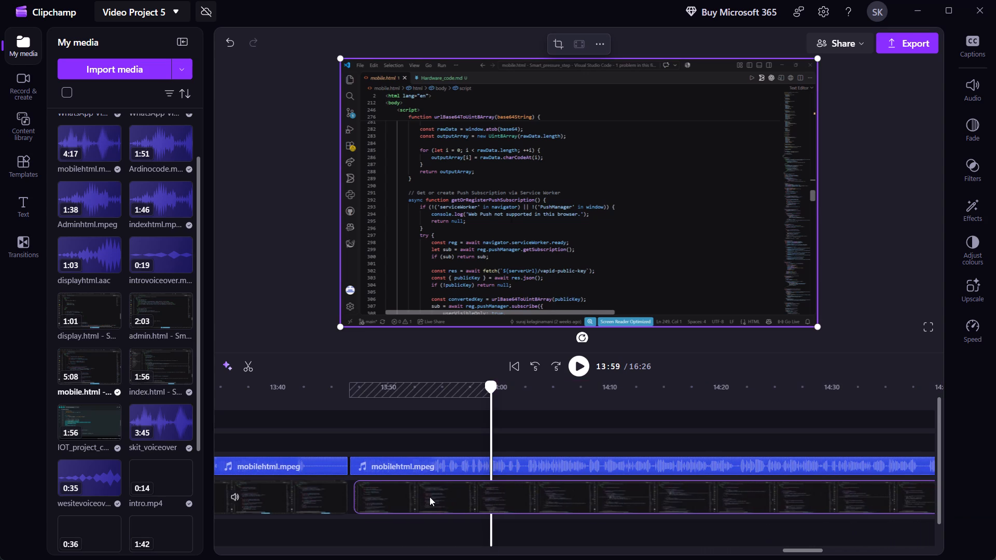
Play from 13:56 to 14:00, trim the mobile.html recording's start to 14:00, and move the clip back to 13:46.
click(458, 409)
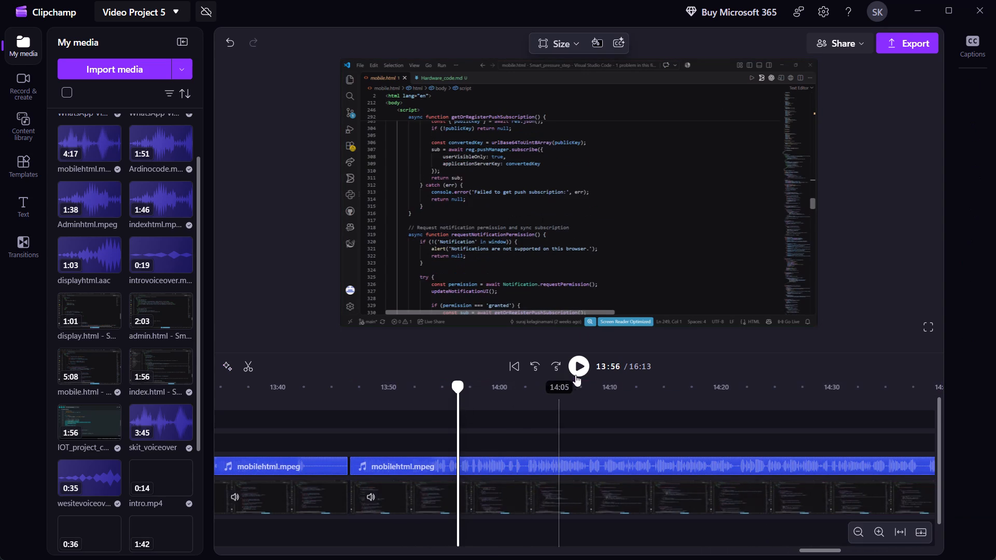
click(585, 367)
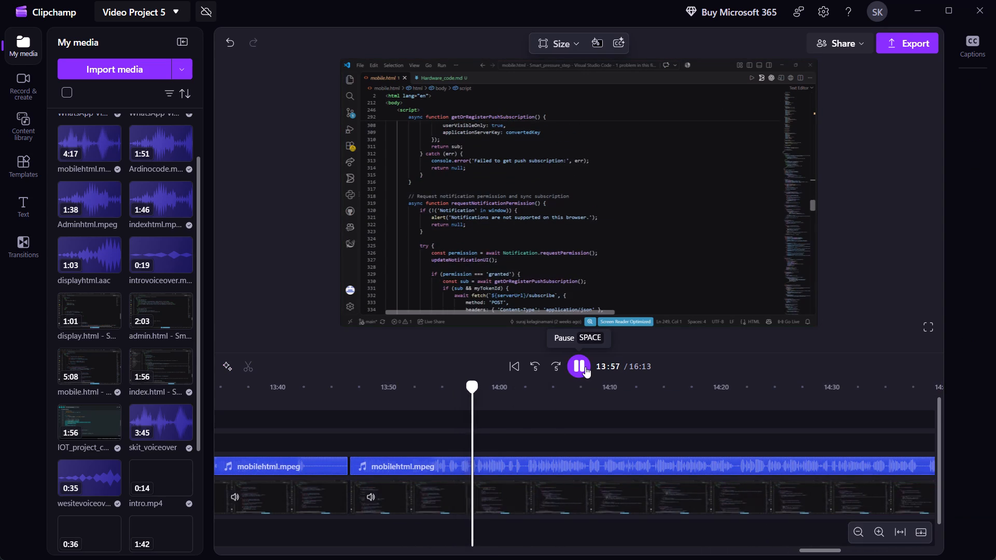
click(585, 367)
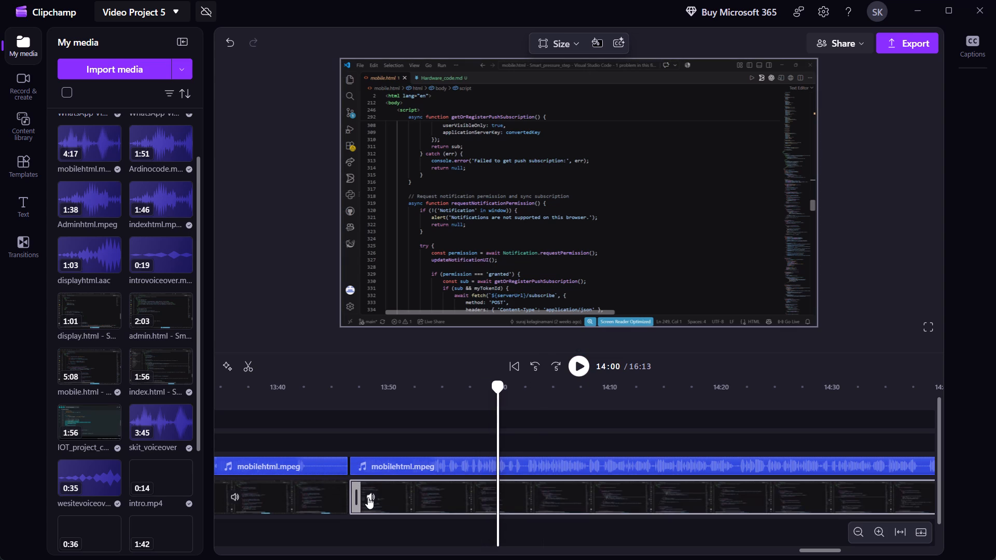
drag(358, 502, 411, 510)
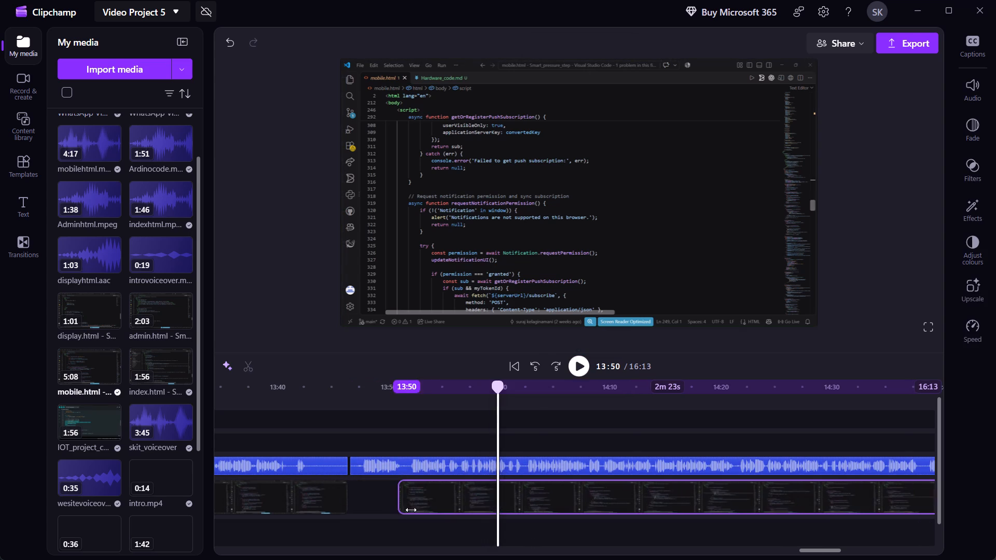
drag(411, 510, 505, 511)
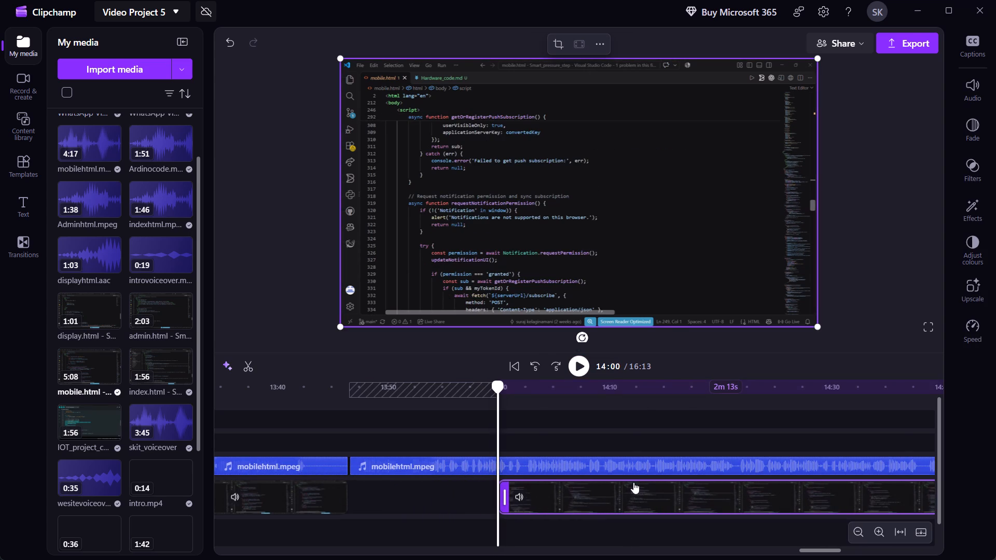
drag(631, 489, 454, 492)
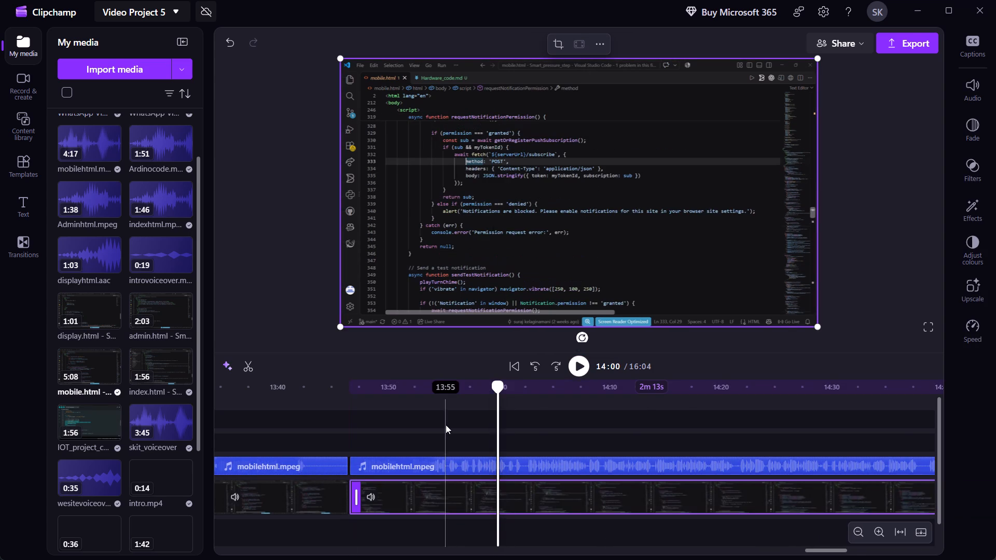
Replay the trimmed mobile.html recording from 13:55 and again from about 13:50 to check the notification permission code against the voiceover.
click(446, 425)
click(575, 367)
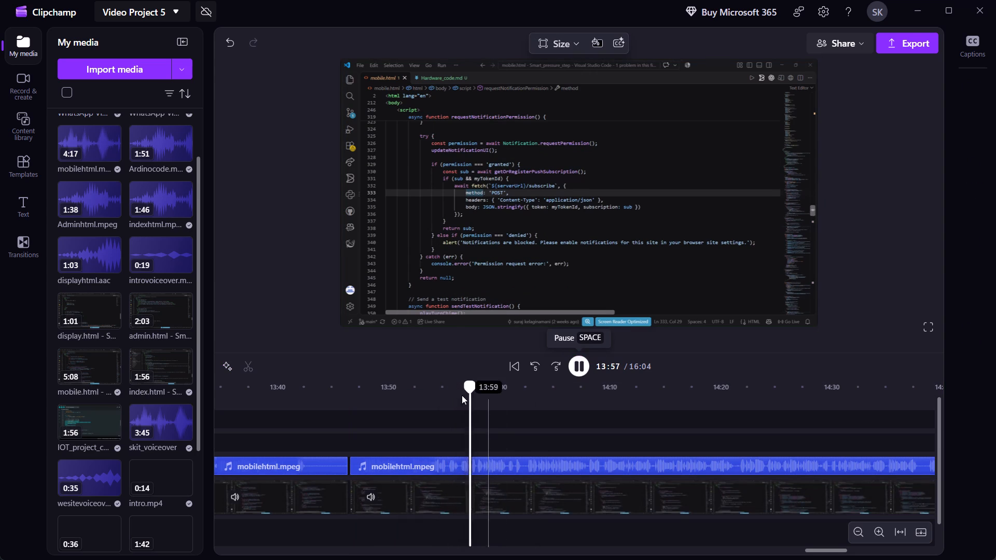
click(412, 499)
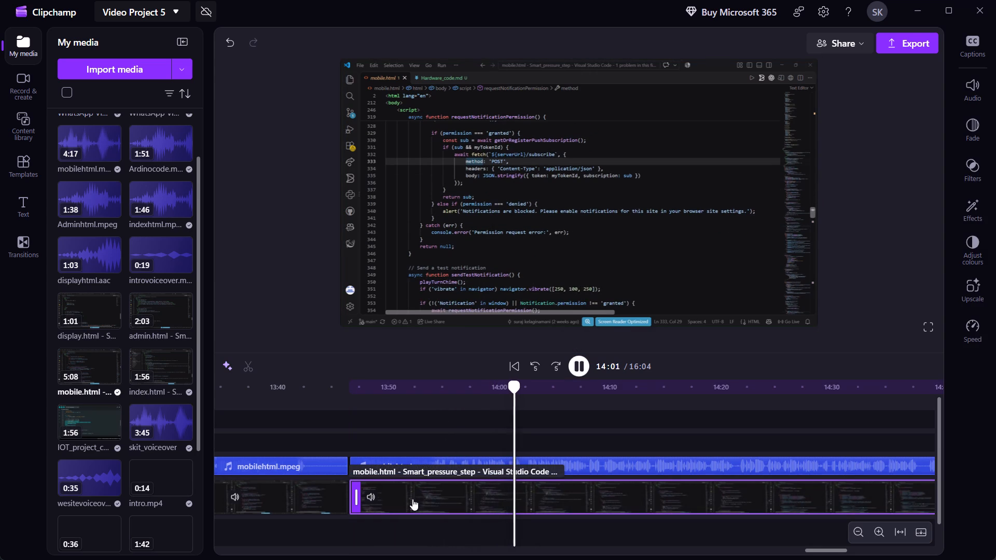
click(427, 507)
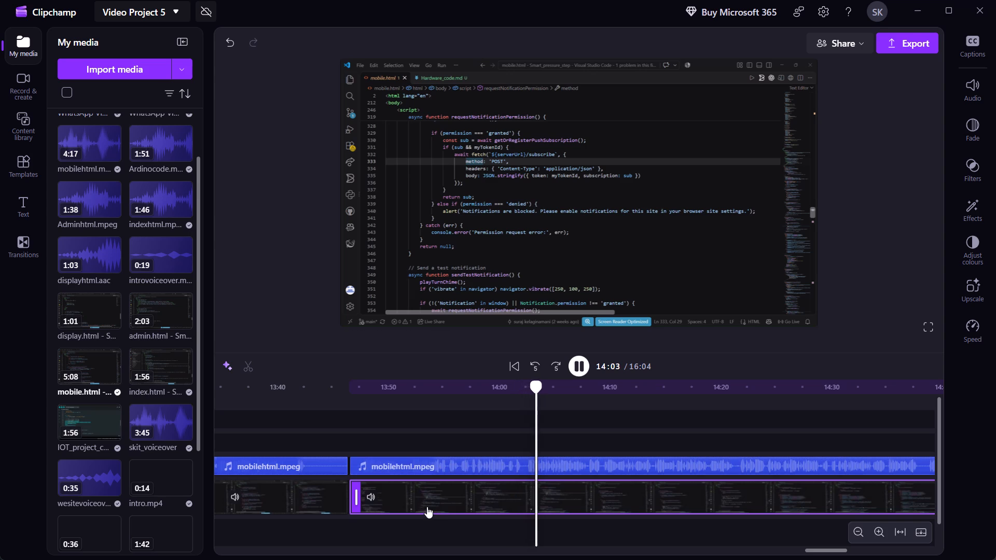
drag(547, 391, 367, 425)
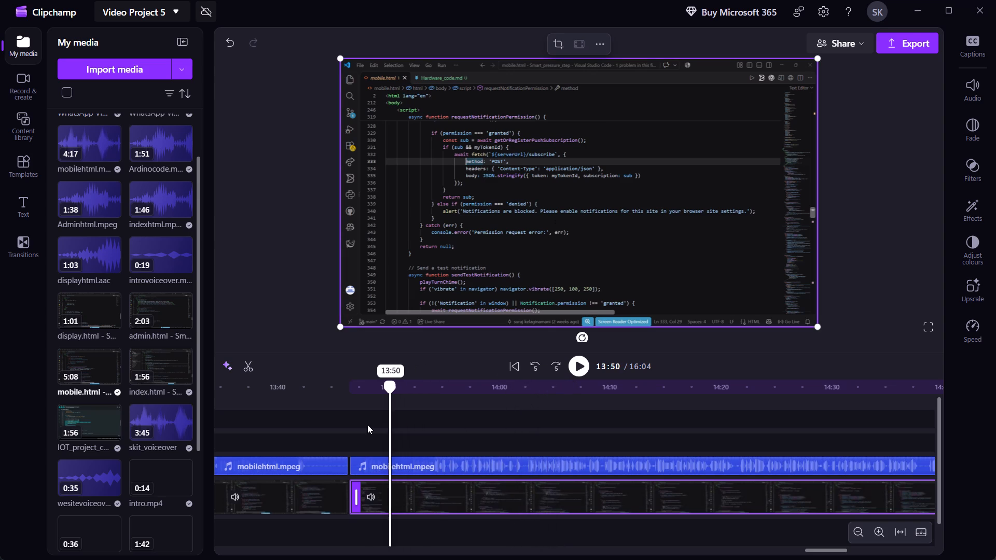
drag(367, 425, 366, 424)
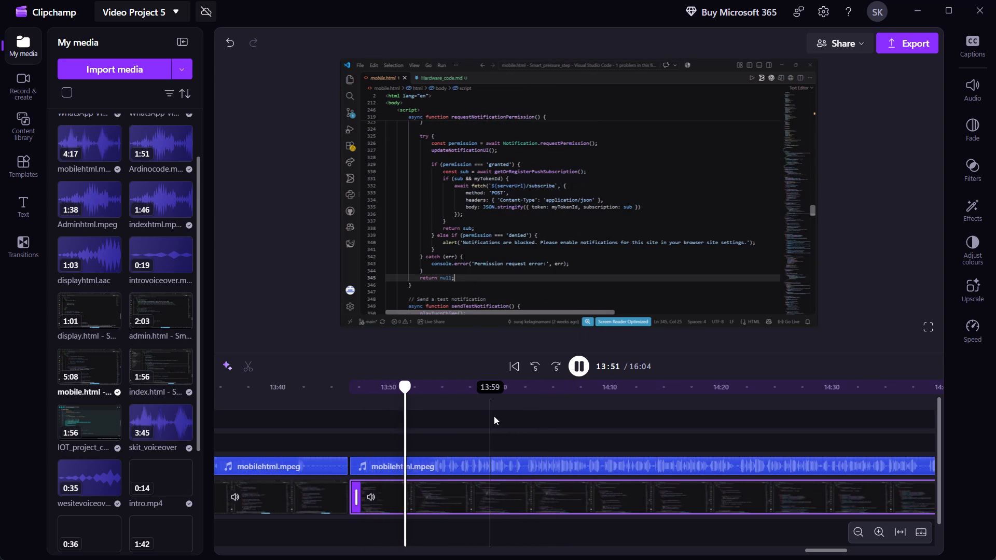
click(577, 363)
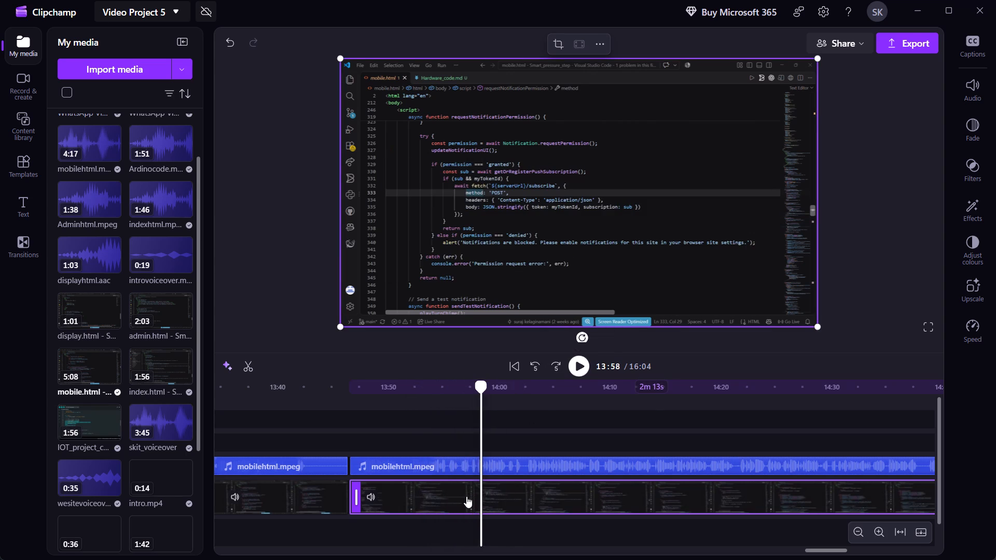
click(466, 496)
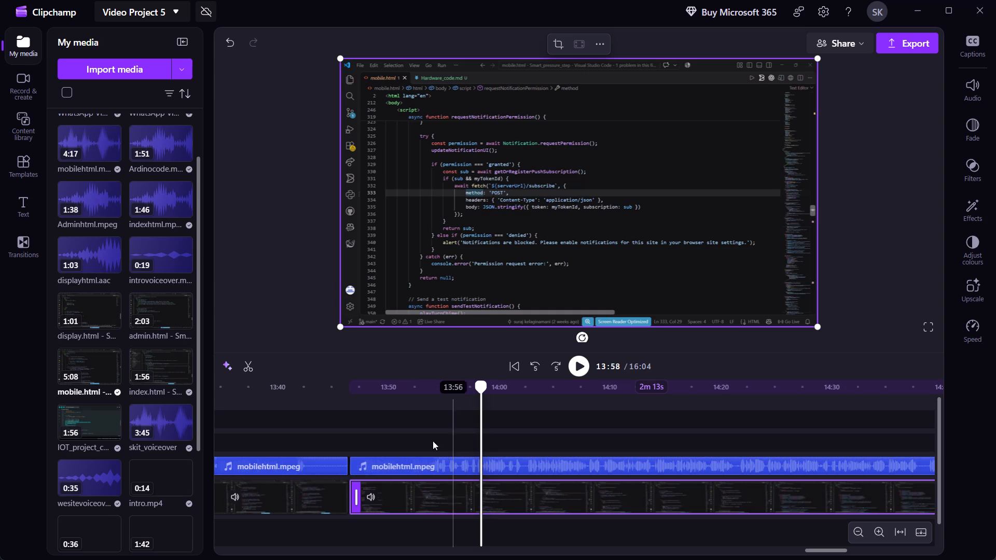
Split the mobile.html recording and voiceover at 13:53, and delete the recording piece between 13:46 and 13:53.
click(421, 427)
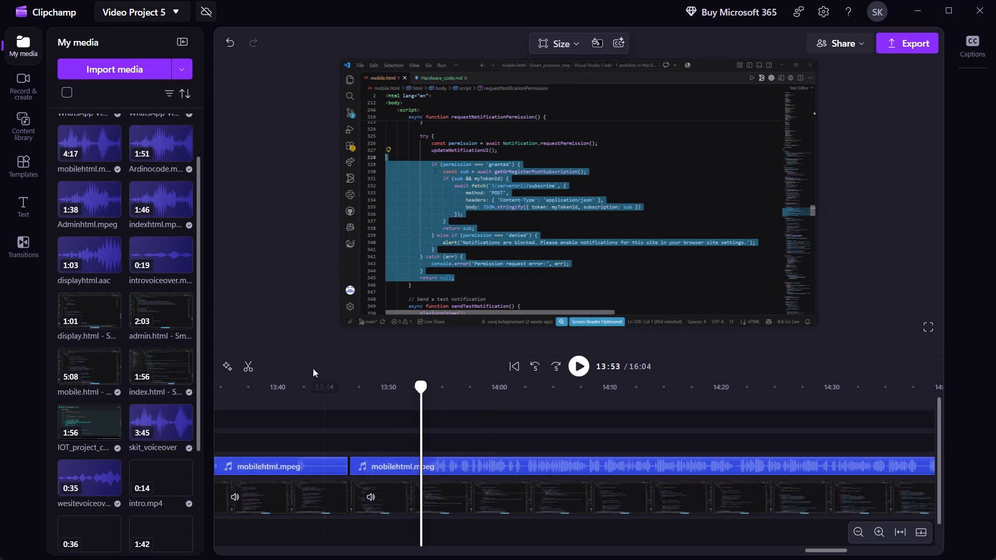
click(244, 366)
click(374, 495)
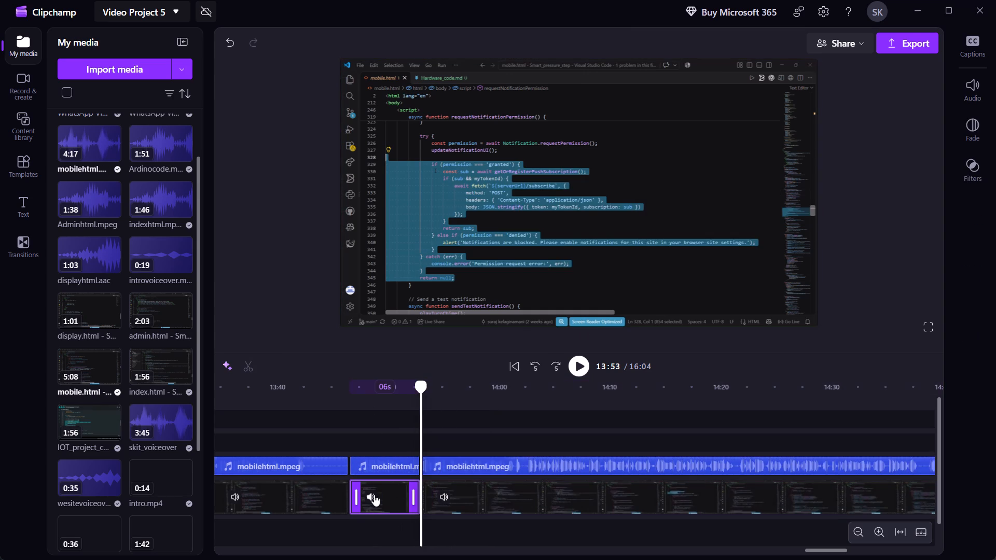
key(Delete)
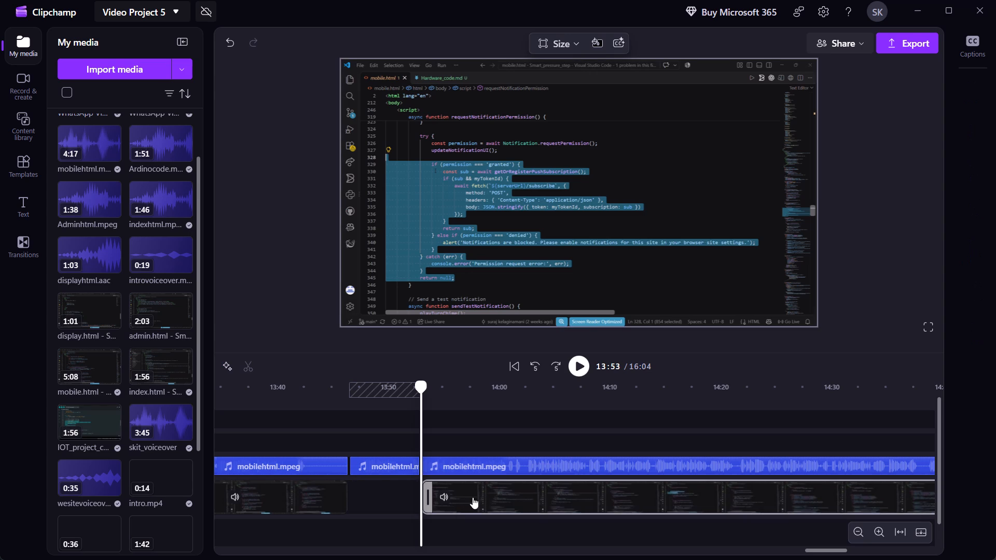
Shift the remaining mobile.html recording piece later, using voiceover playback as the guide, so it starts at about 13:59.
drag(473, 497, 548, 488)
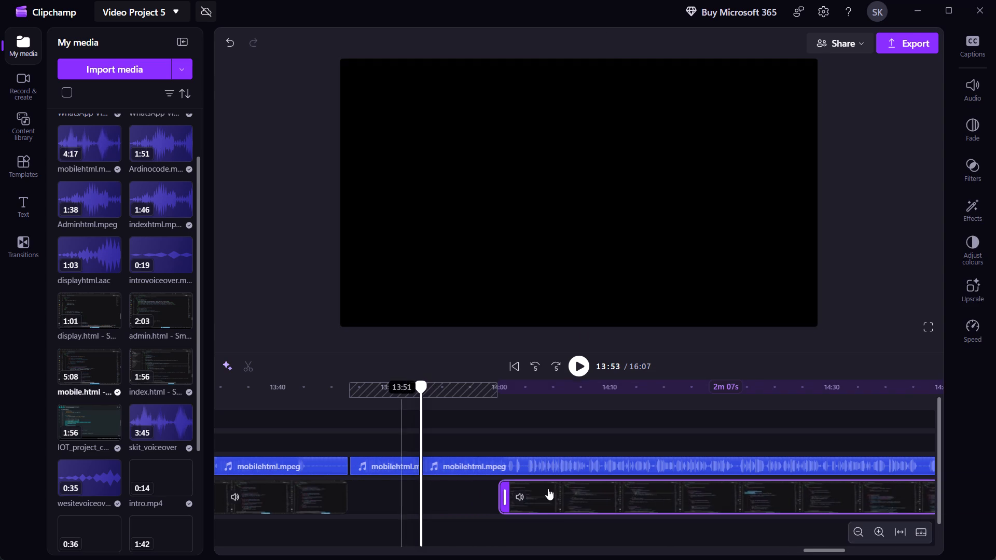
click(581, 362)
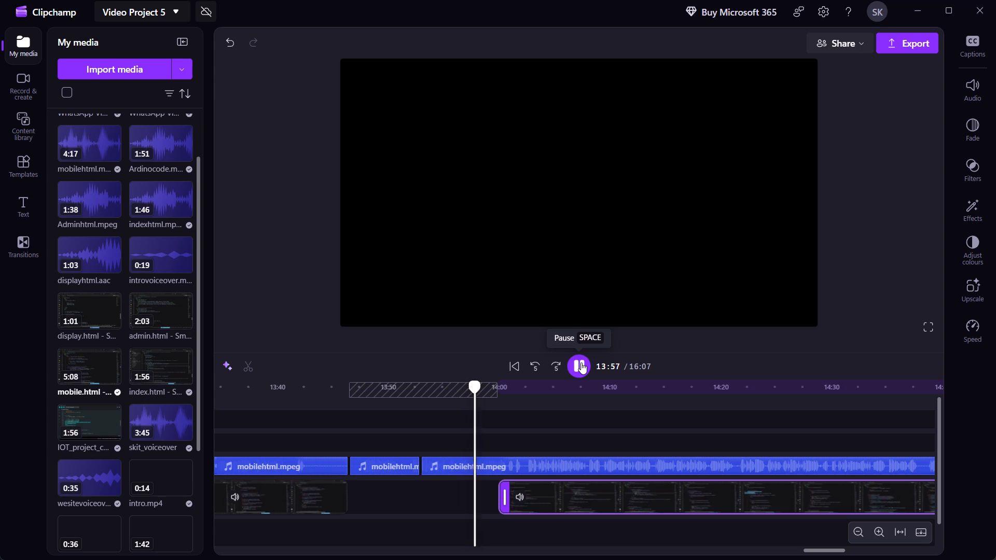
drag(542, 491, 517, 491)
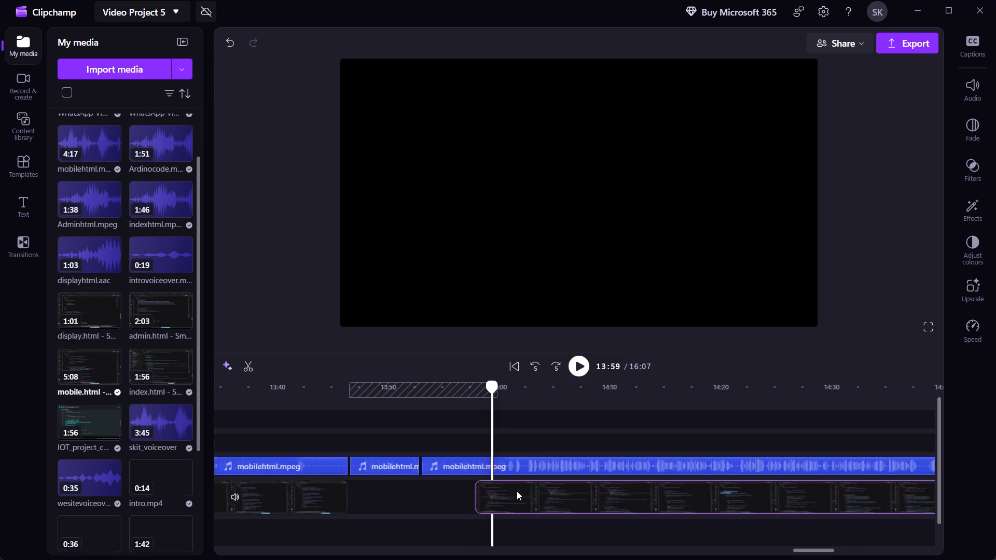
drag(517, 491, 525, 491)
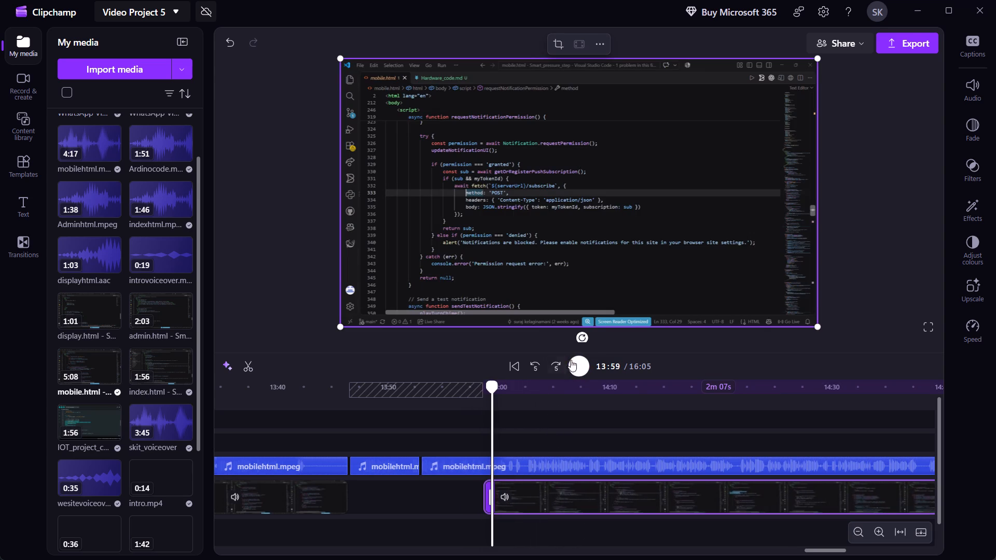
Play the voiceover from 13:55, and extend the start of the mobile.html recording back to the voiceover split at 13:53.
click(445, 425)
click(578, 360)
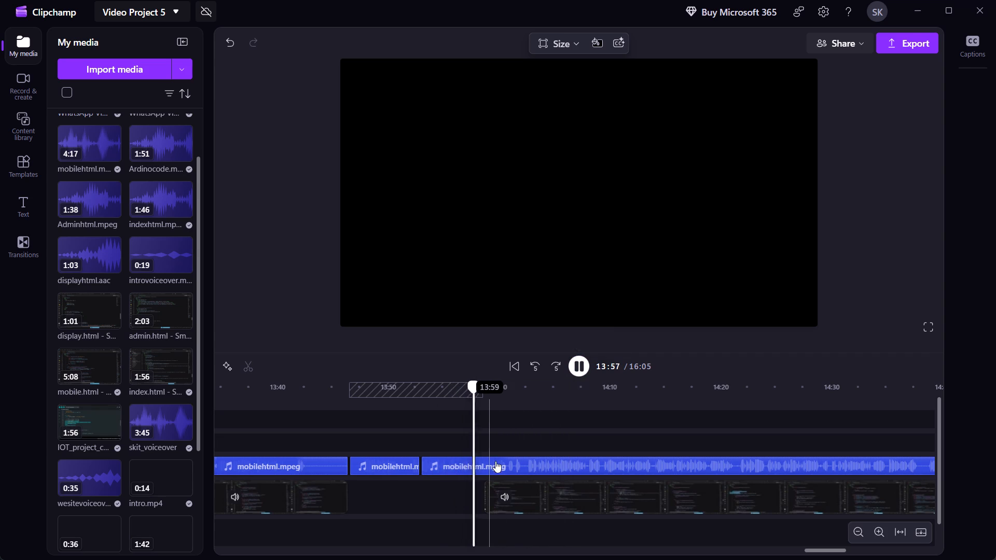
click(548, 506)
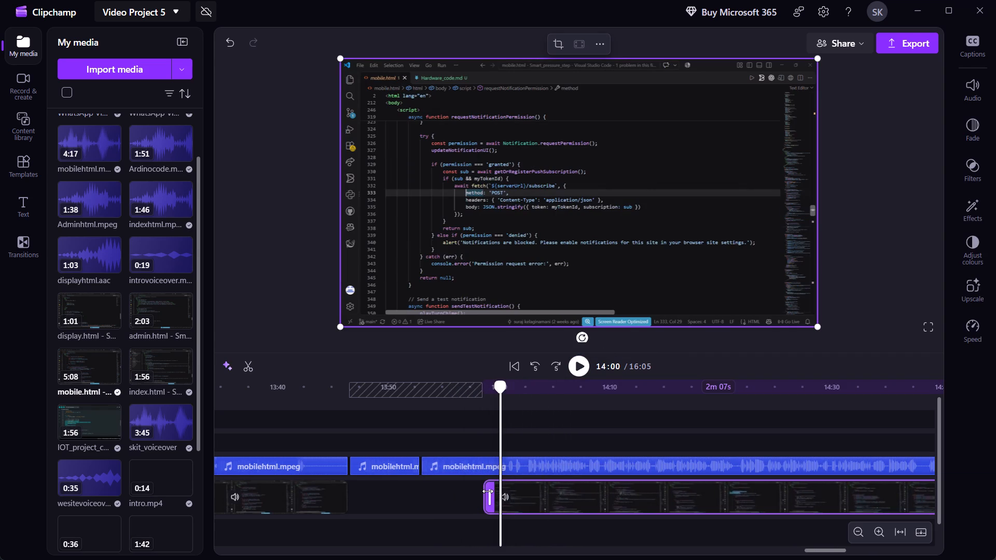
drag(488, 491, 424, 488)
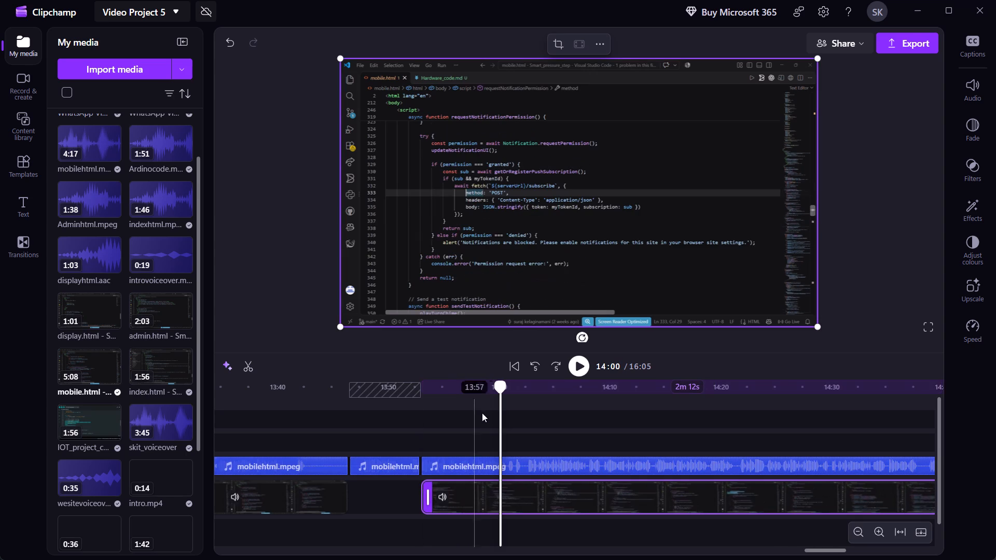
Play the mobile.html section from about 13:58 and replay parts between 14:01 and 14:09 to compare the code with the voiceover.
click(482, 402)
click(579, 366)
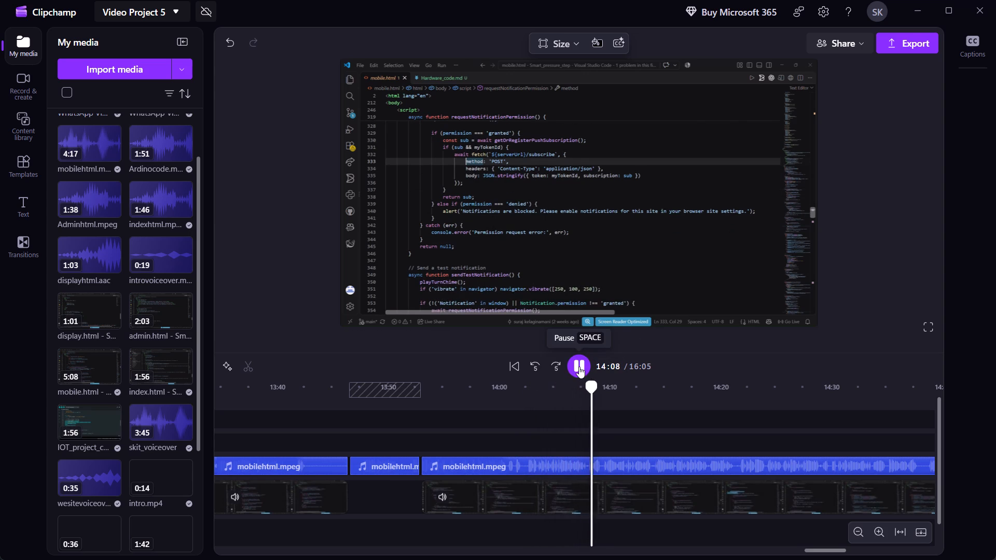
click(586, 405)
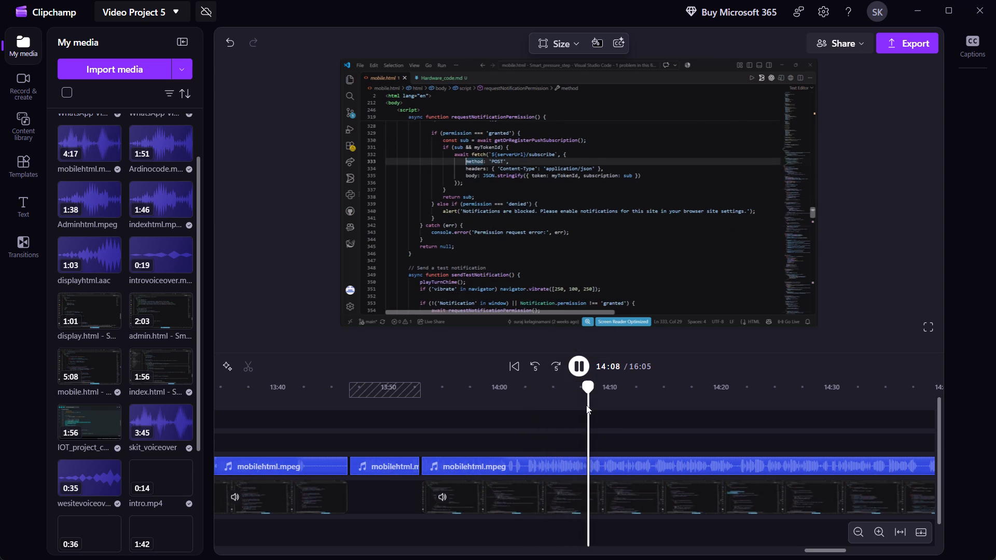
click(575, 398)
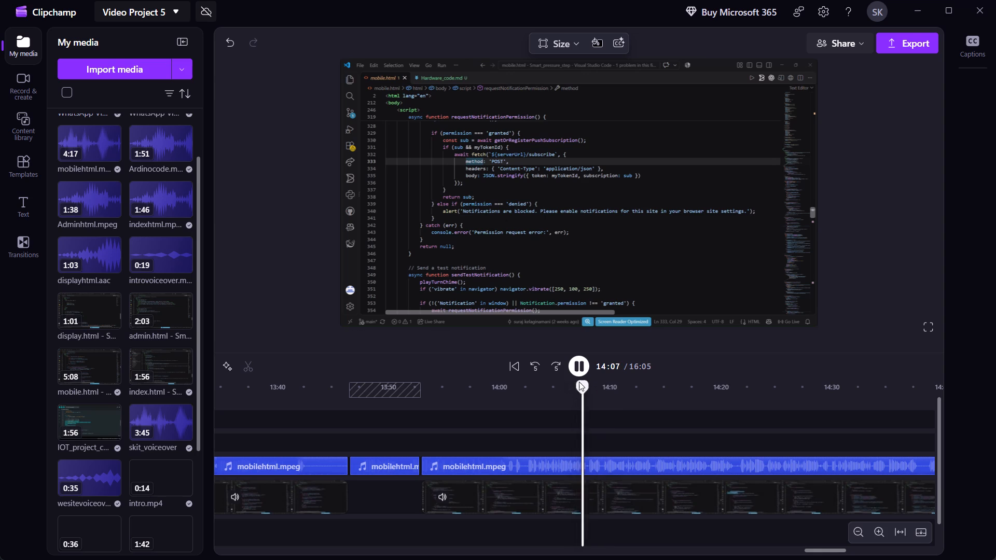
click(582, 404)
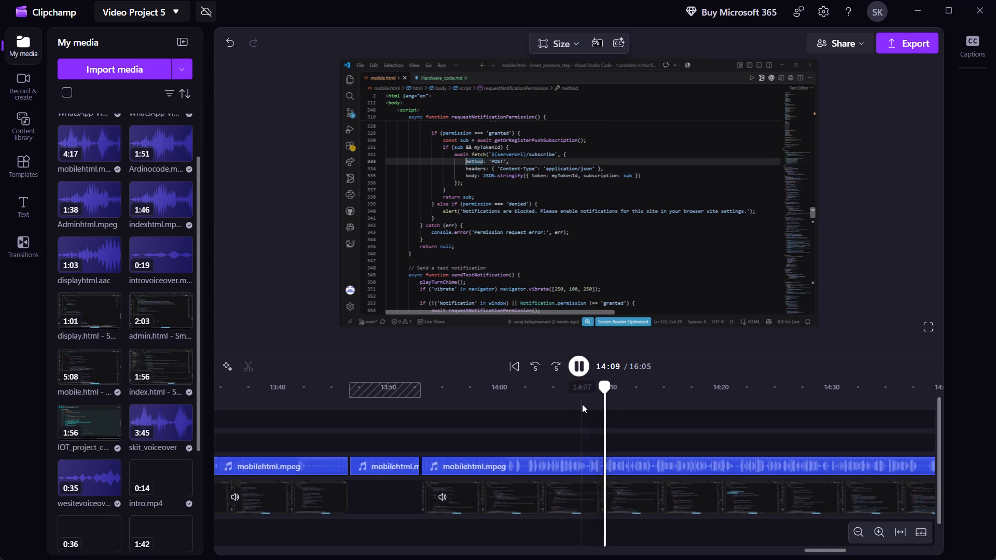
click(574, 398)
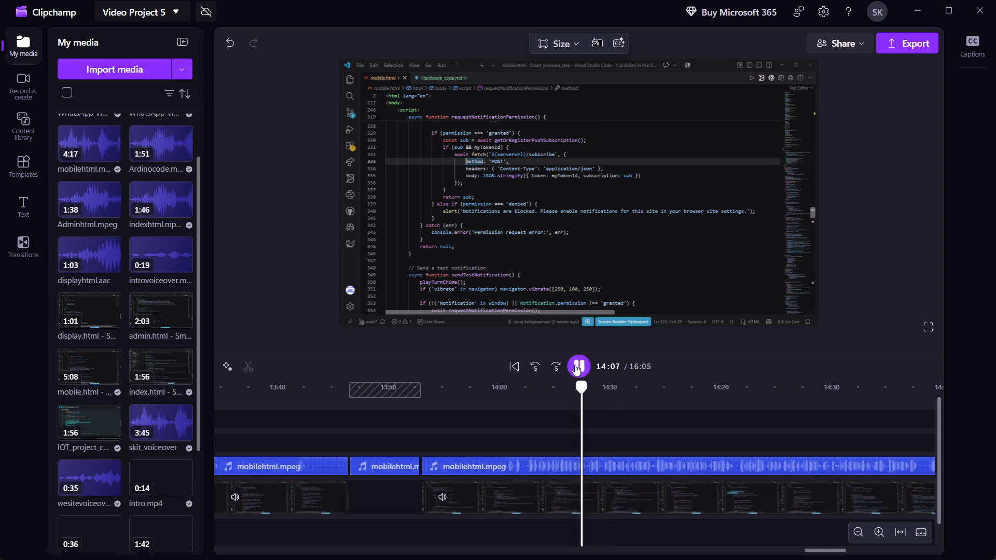
click(551, 408)
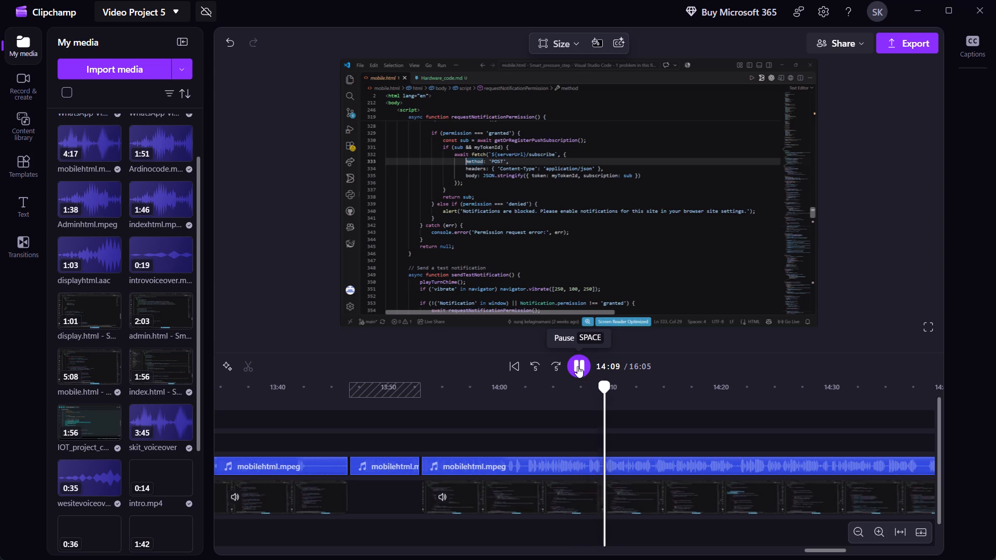
click(511, 393)
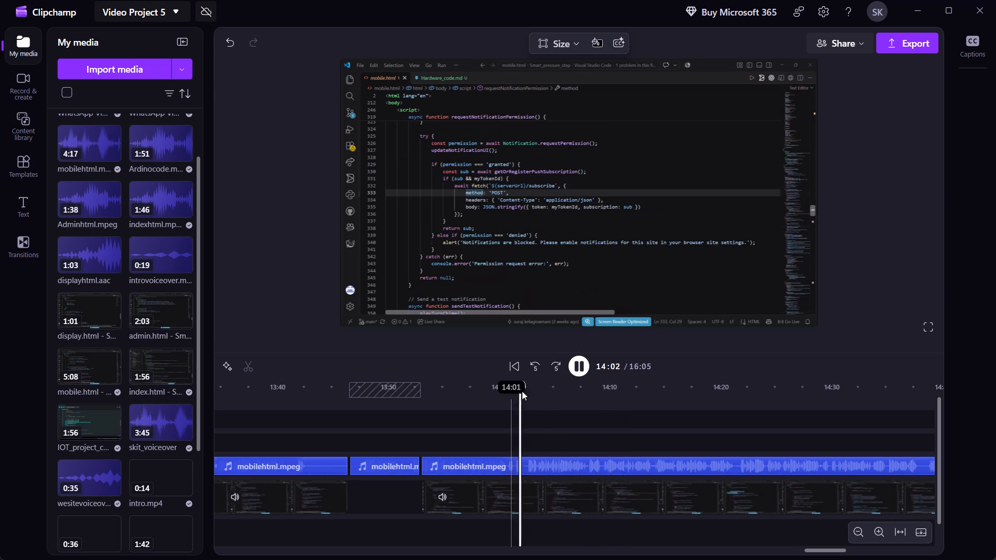
click(581, 362)
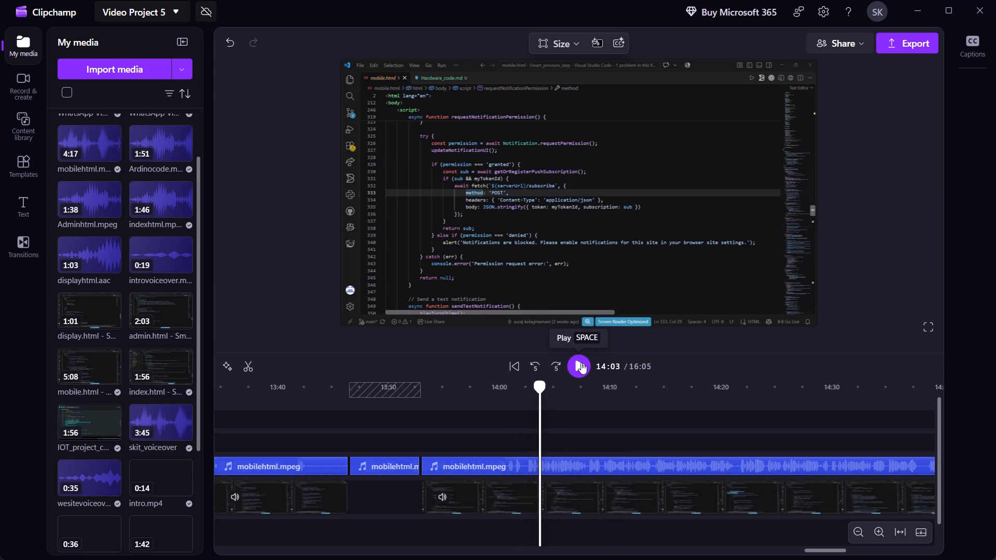
Shift the remaining mobile.html recording piece later so it starts at about 14:00.
click(494, 493)
drag(478, 496, 523, 496)
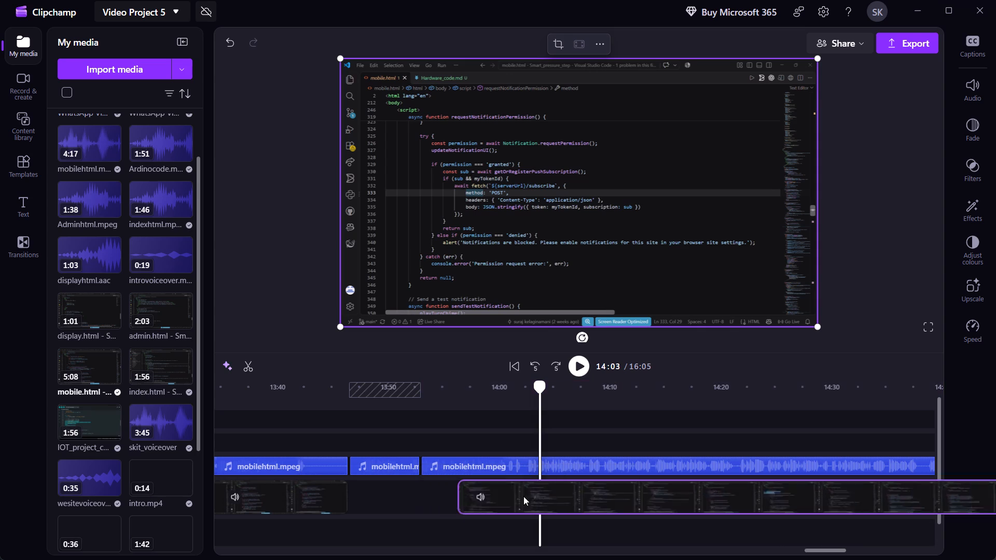
drag(523, 496, 579, 495)
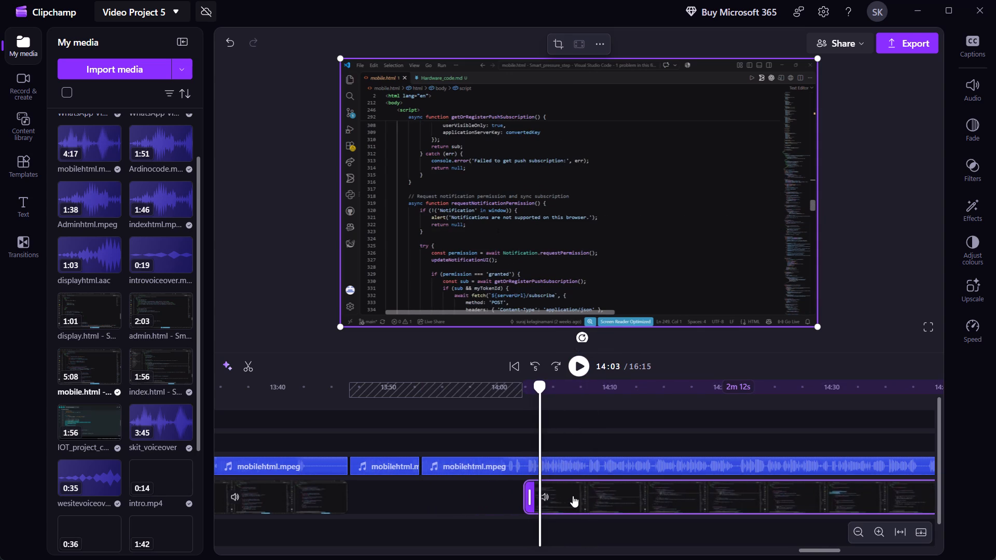
drag(573, 496, 532, 497)
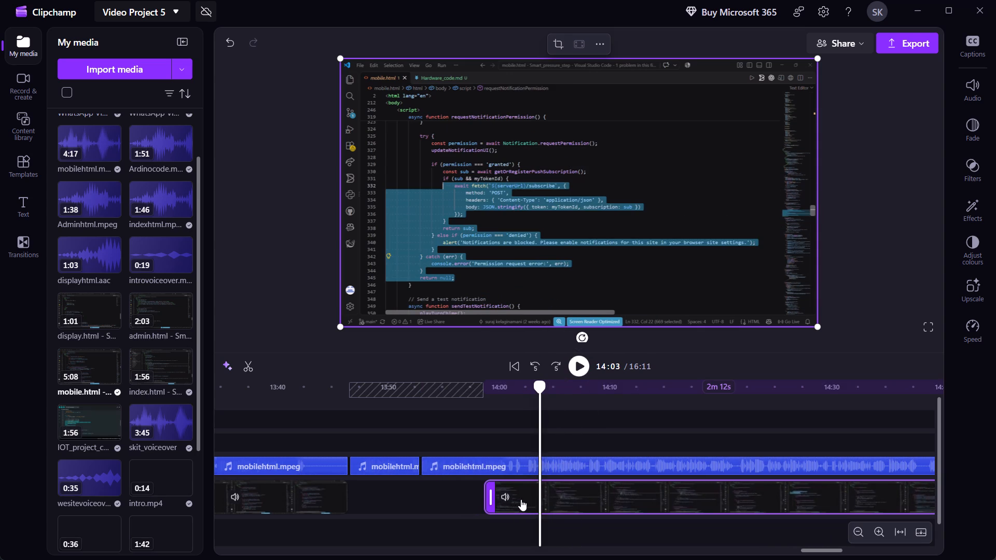
drag(521, 499, 530, 501)
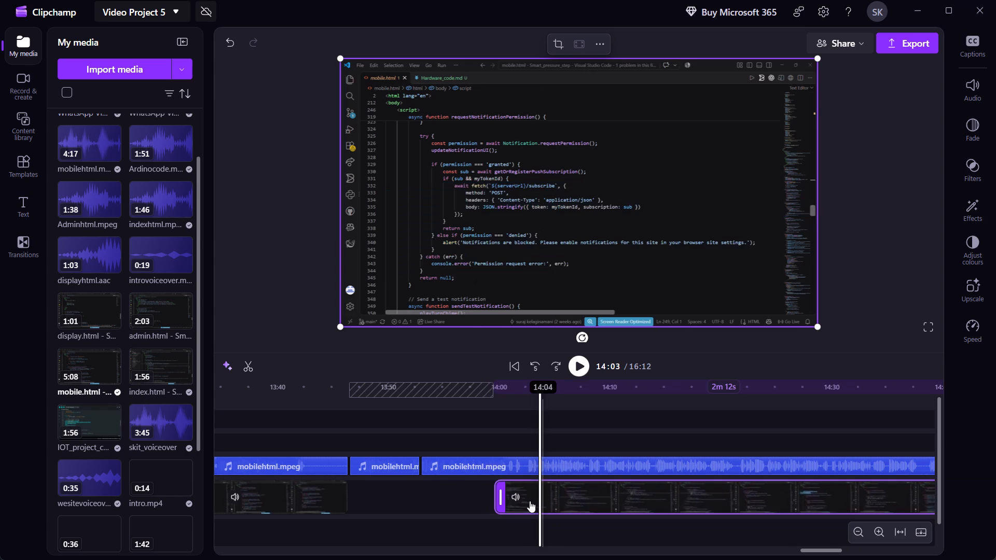
Extend the start of the mobile.html recording back to the voiceover split at 13:53 and play it from 14:03.
drag(502, 502, 430, 502)
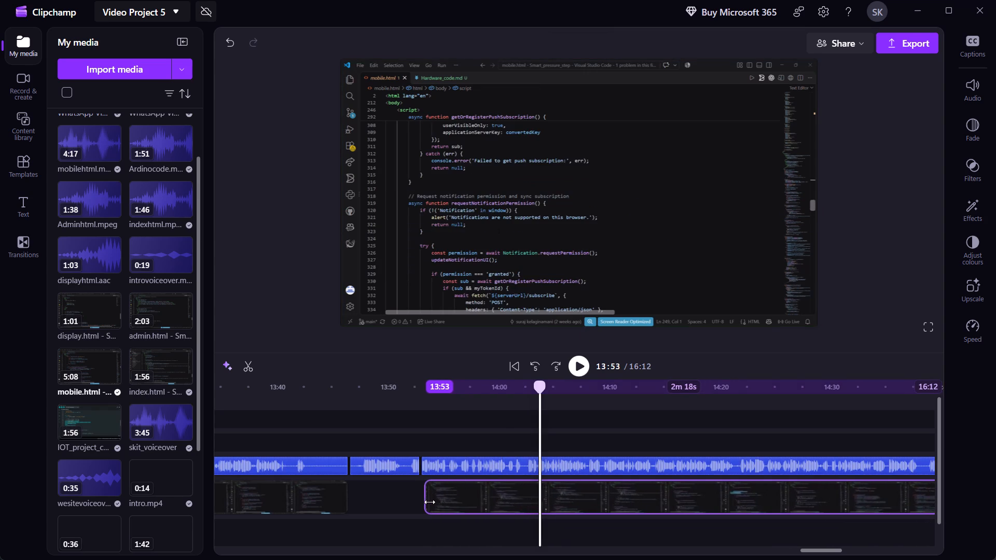
drag(430, 502, 428, 502)
click(583, 362)
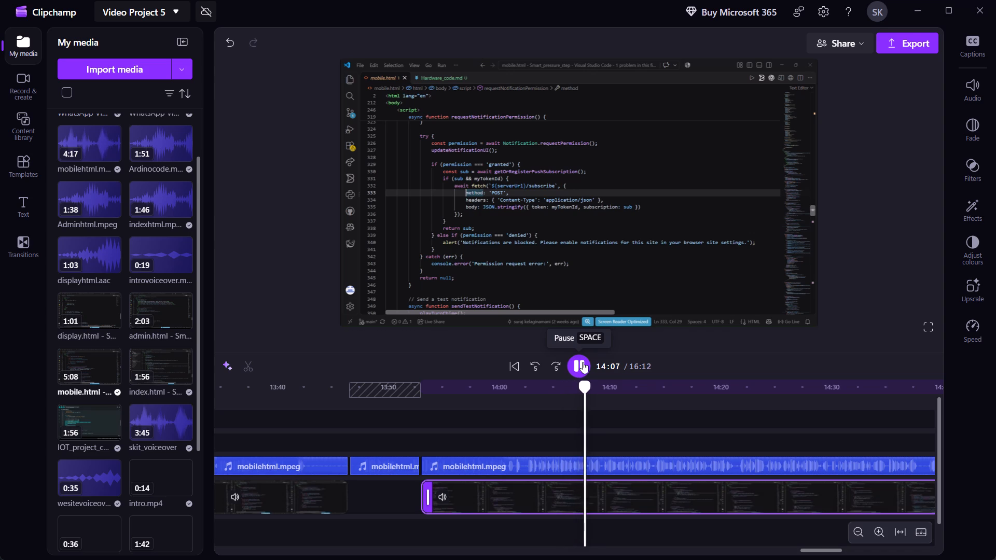
Delete the short mobilehtml.mpeg voiceover piece between 13:46 and 13:53.
click(372, 471)
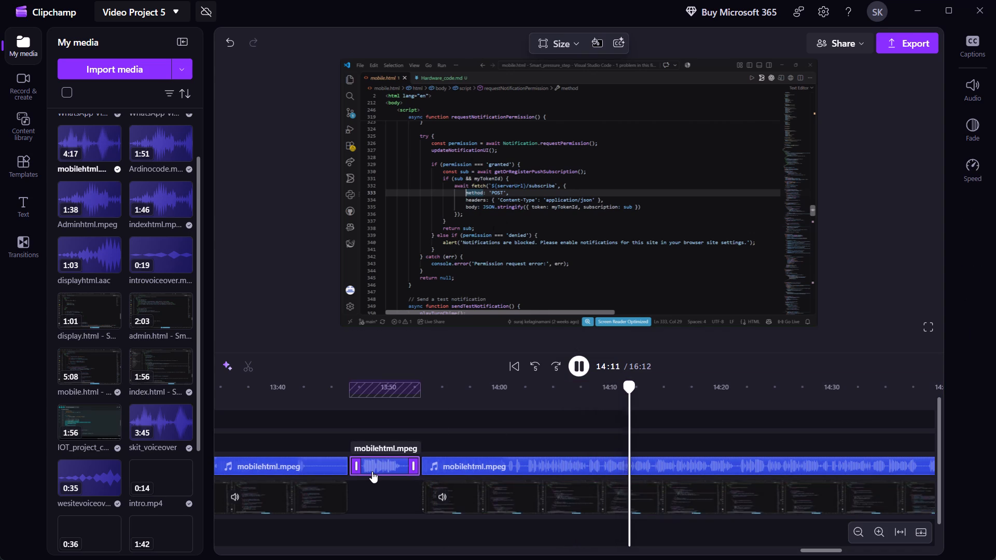
key(Delete)
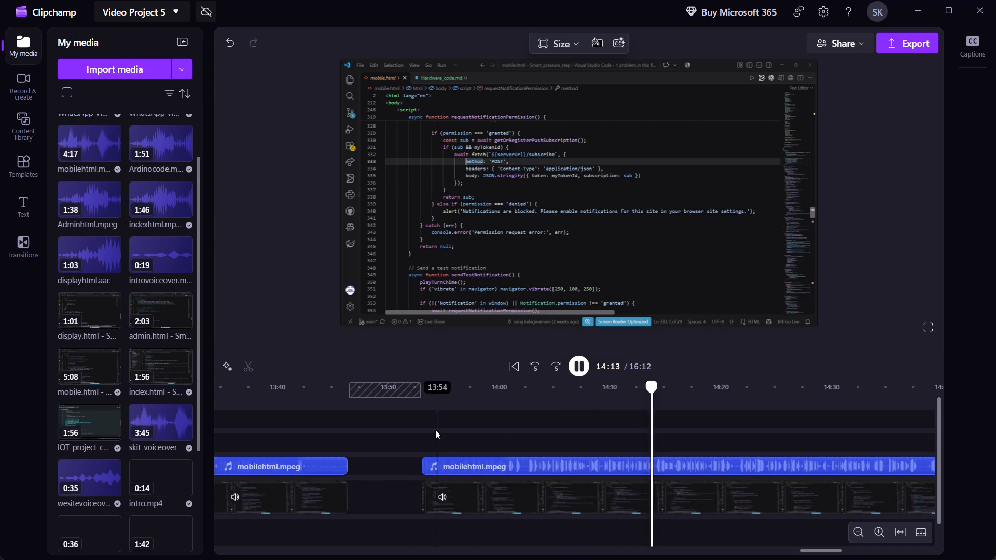
Play the mobile.html section from about 13:54 to 14:33 while examining the earlier voiceover and recording pieces before the gap.
click(435, 430)
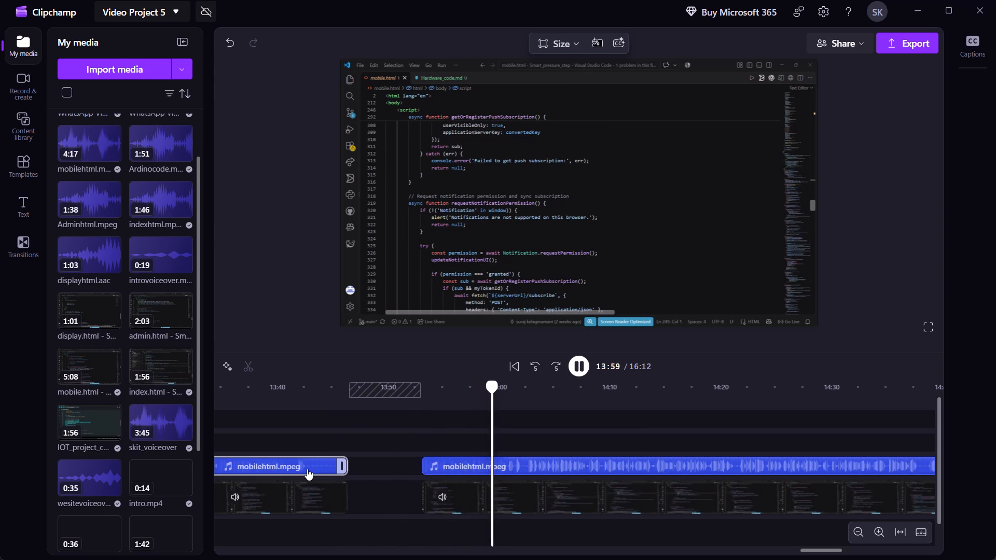
scroll(307, 469, right, 1)
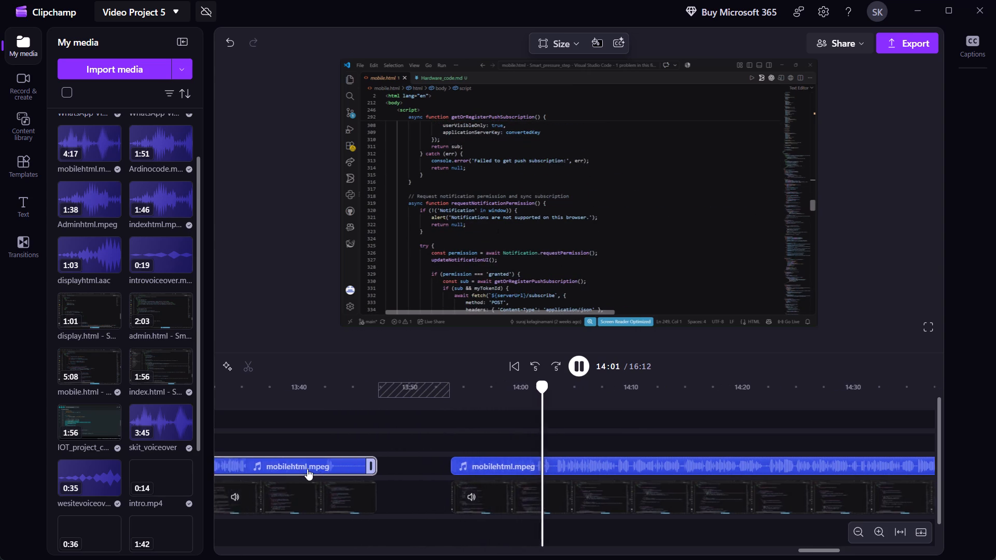
scroll(307, 469, right, 1)
click(395, 473)
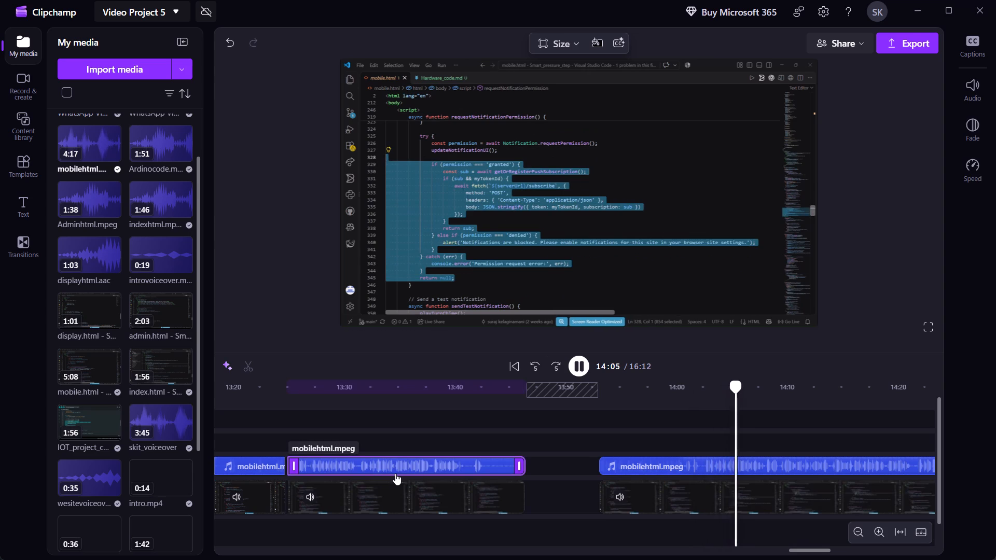
scroll(454, 481, right, 1)
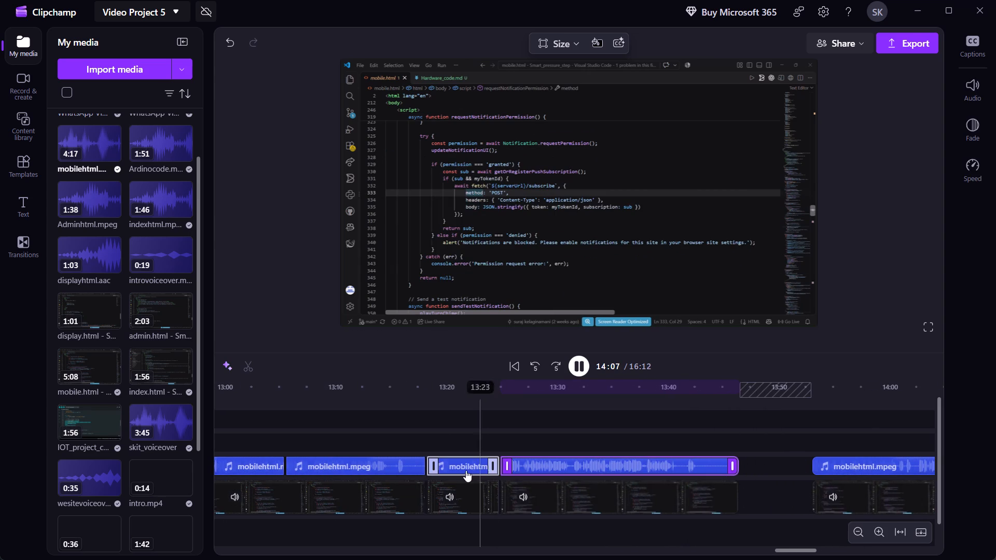
scroll(462, 468, right, 3)
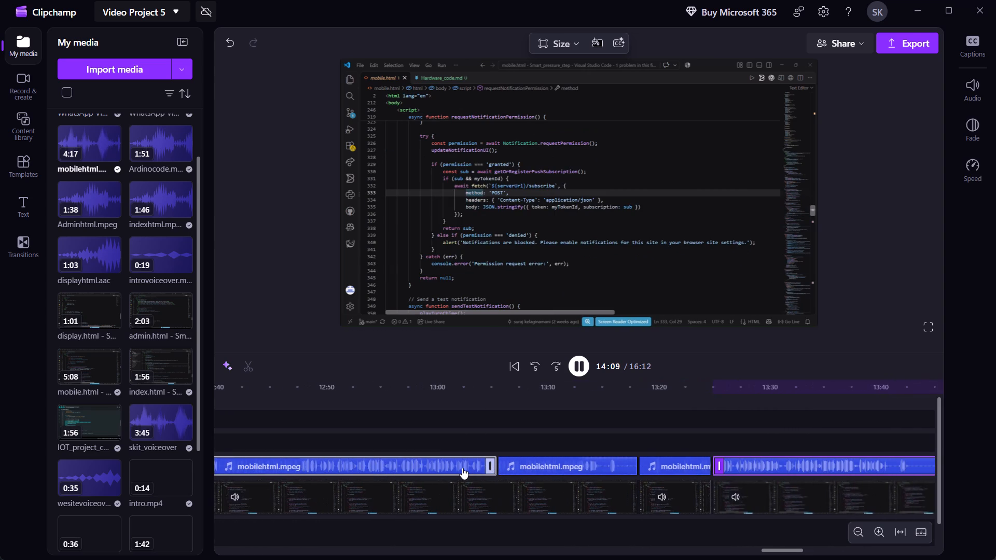
scroll(462, 468, right, 1)
scroll(462, 468, left, 2)
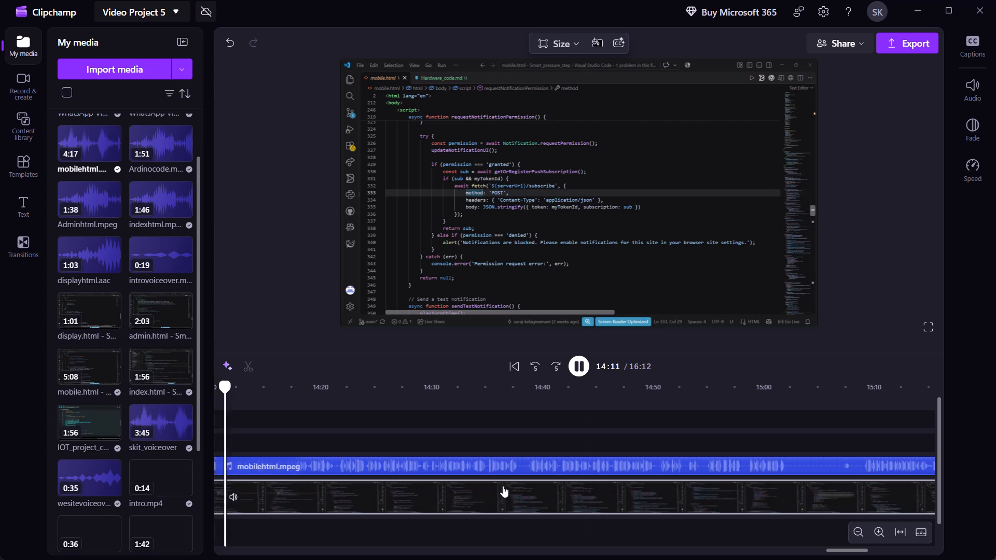
scroll(503, 486, right, 4)
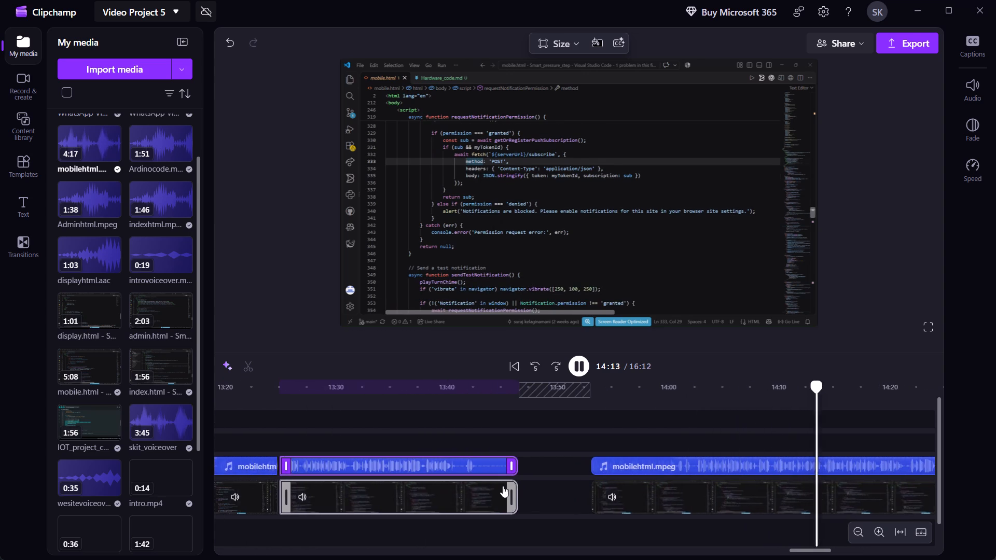
scroll(503, 486, right, 5)
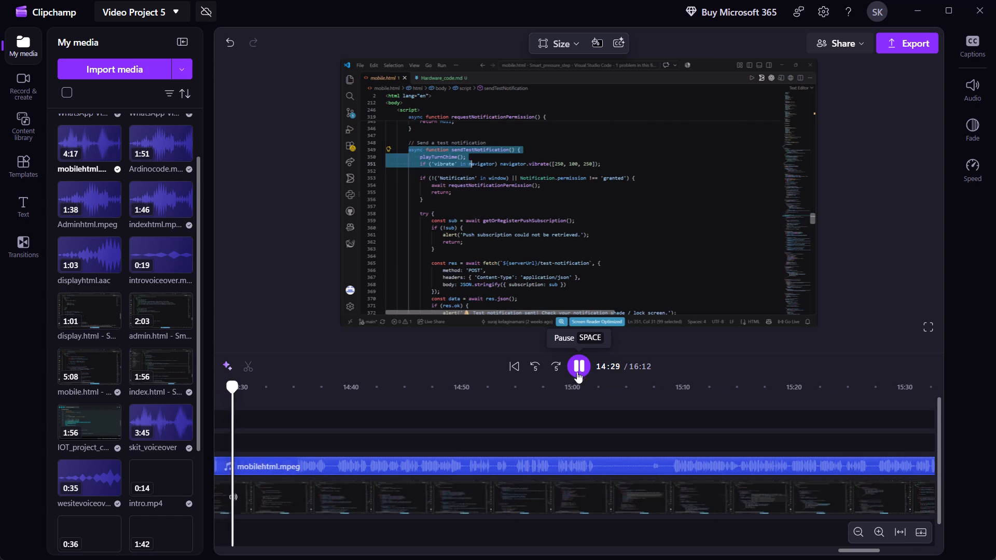
scroll(441, 416, right, 6)
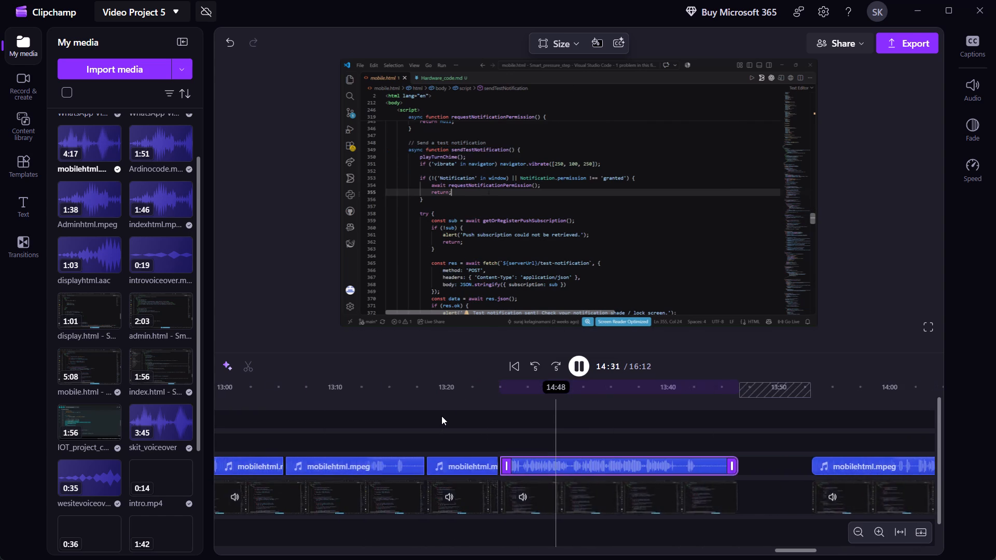
scroll(441, 416, right, 2)
click(580, 366)
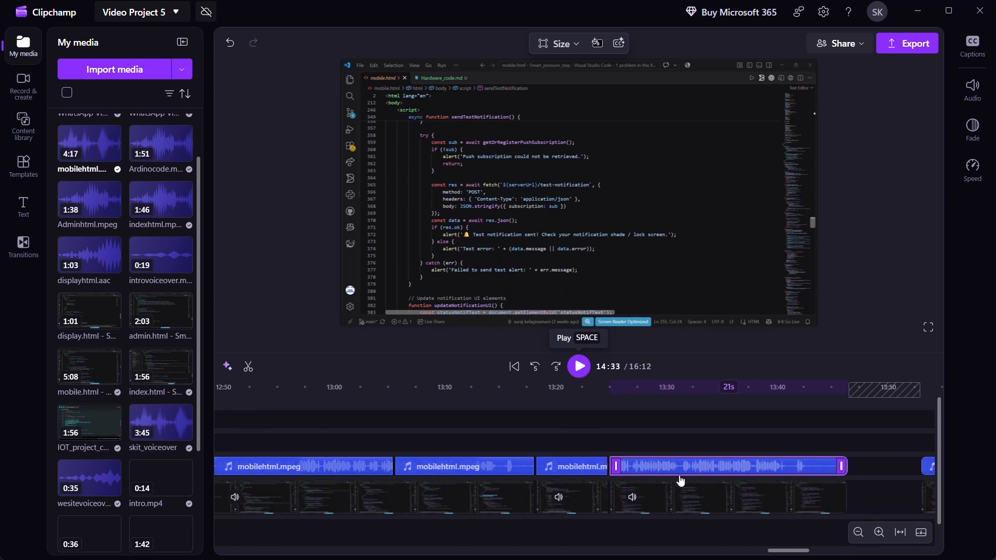
Delete the two mobilehtml.mpeg voiceover pieces and the two matching mobile.html recording pieces between 13:18 and 13:46.
key(Delete)
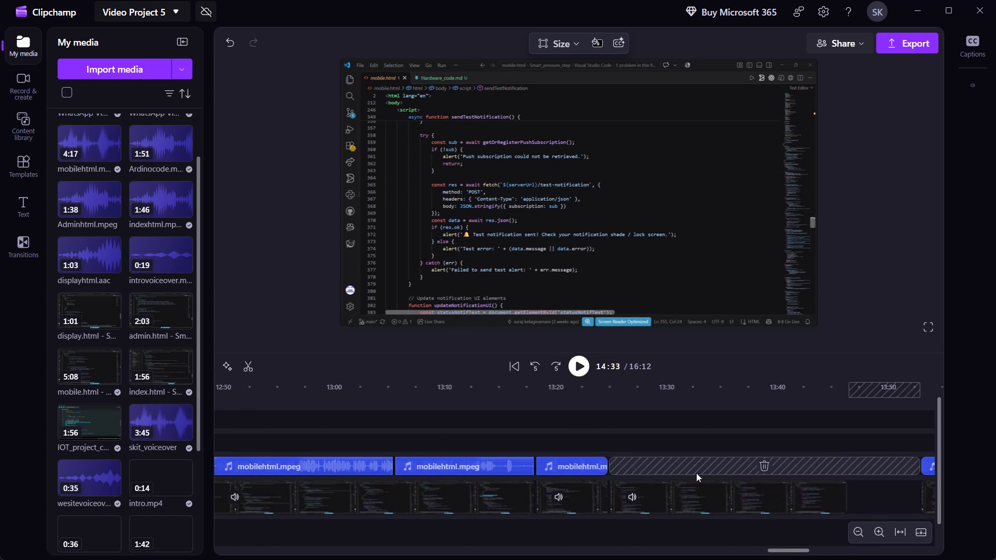
click(692, 493)
key(Delete)
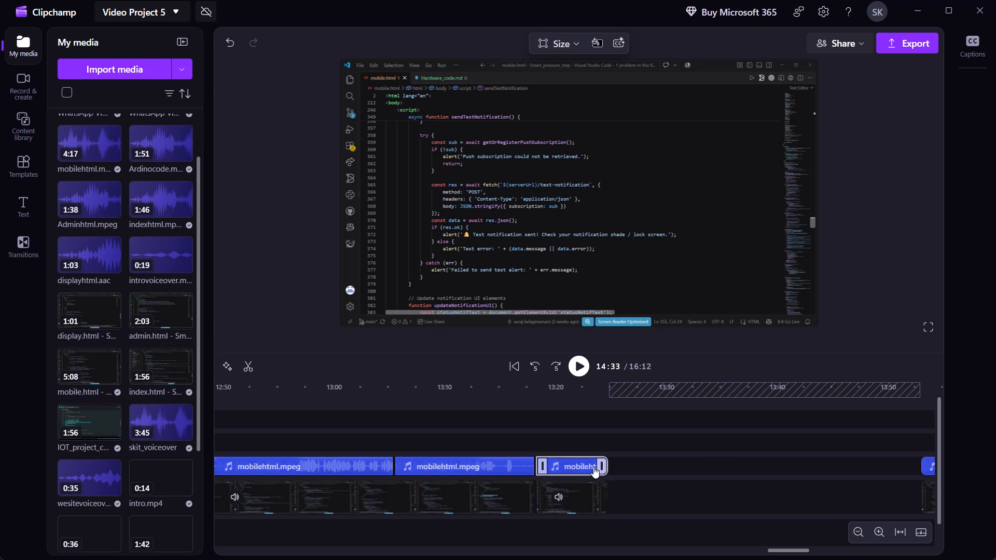
click(593, 467)
key(Delete)
click(579, 495)
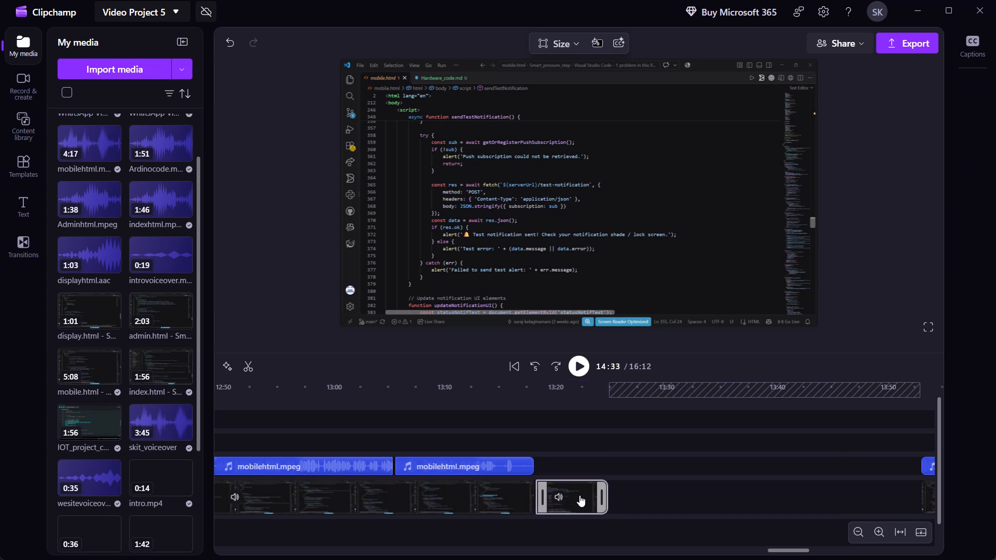
key(Delete)
Close the gap by moving the remaining mobile.html recording and voiceover pieces earlier so both start at about 13:18.
scroll(787, 454, left, 1)
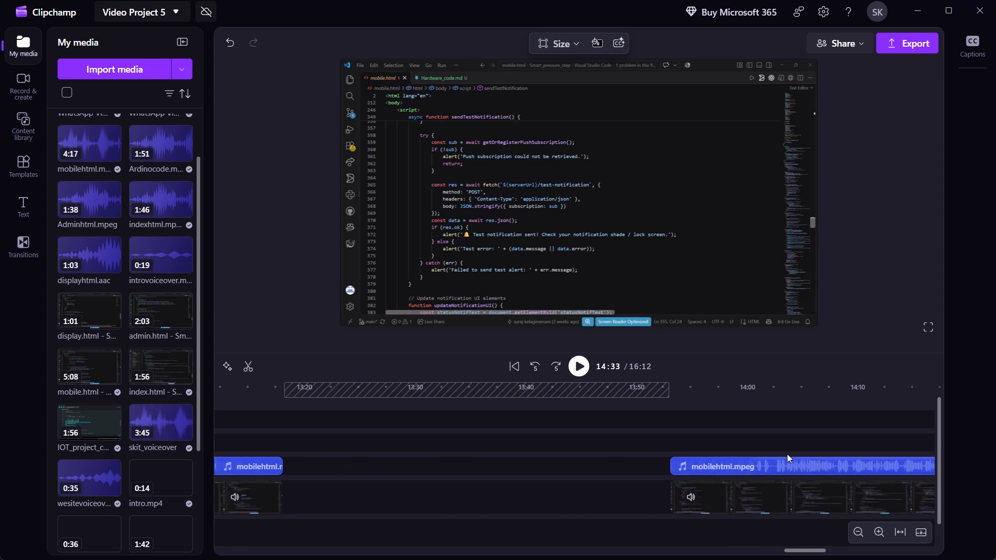
click(771, 469)
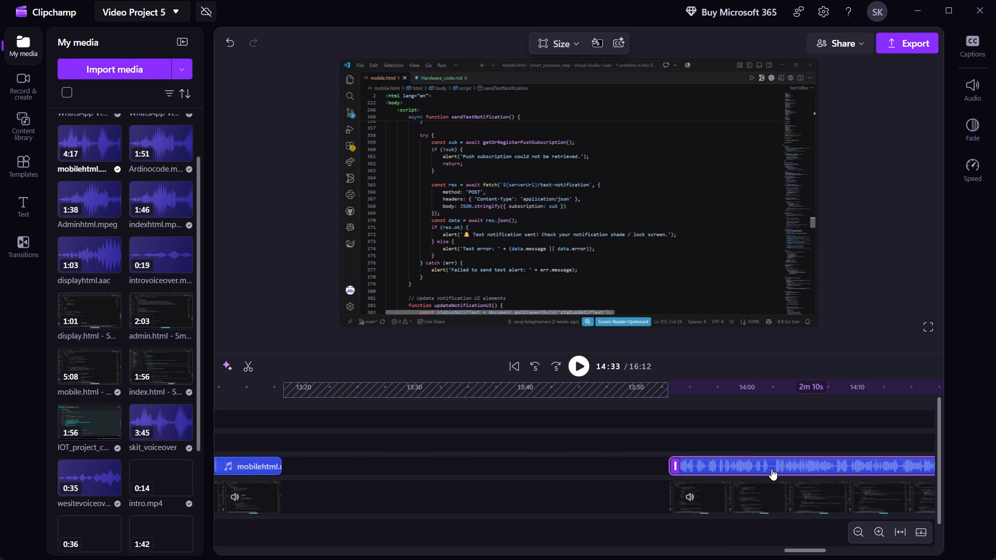
ctrl+click(762, 494)
ctrl+drag(757, 480, 370, 503)
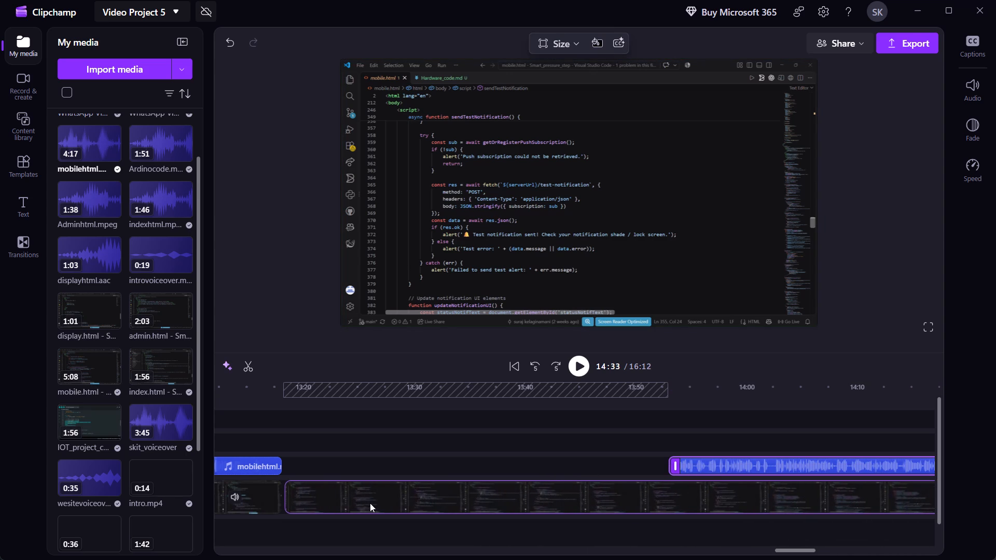
ctrl+drag(370, 503, 363, 501)
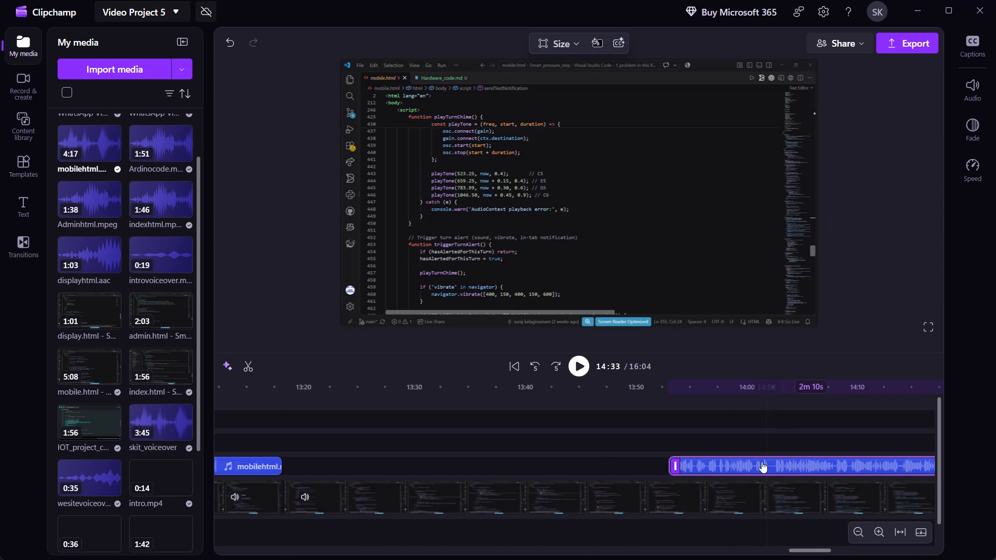
drag(762, 461, 376, 467)
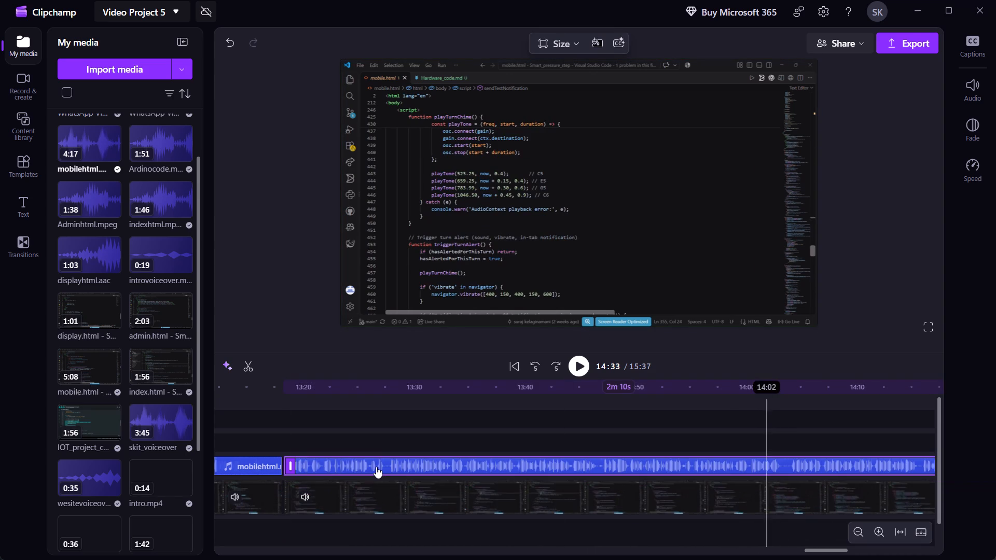
Play and skim the mobile.html section from 13:16 to about 14:29, checking the recording against its voiceover.
click(265, 427)
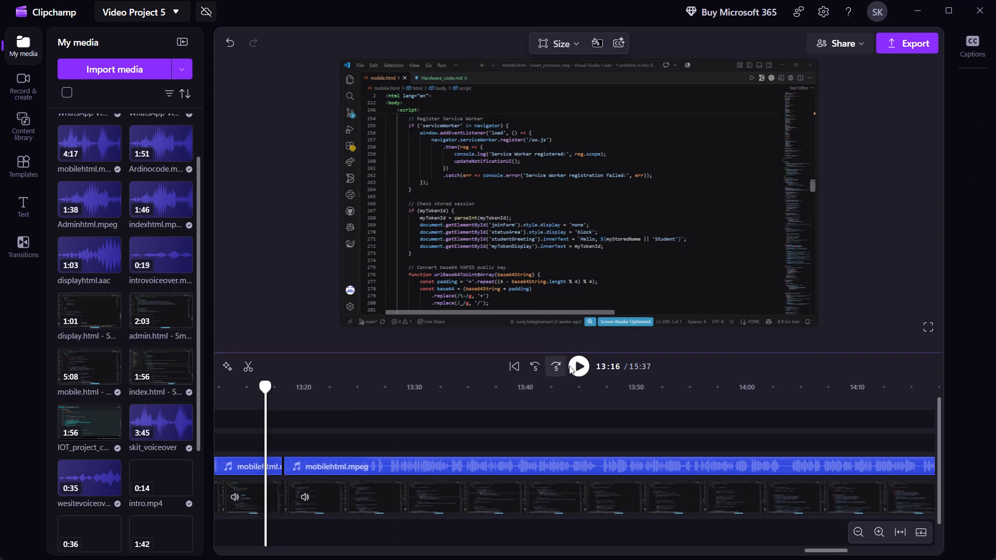
click(573, 370)
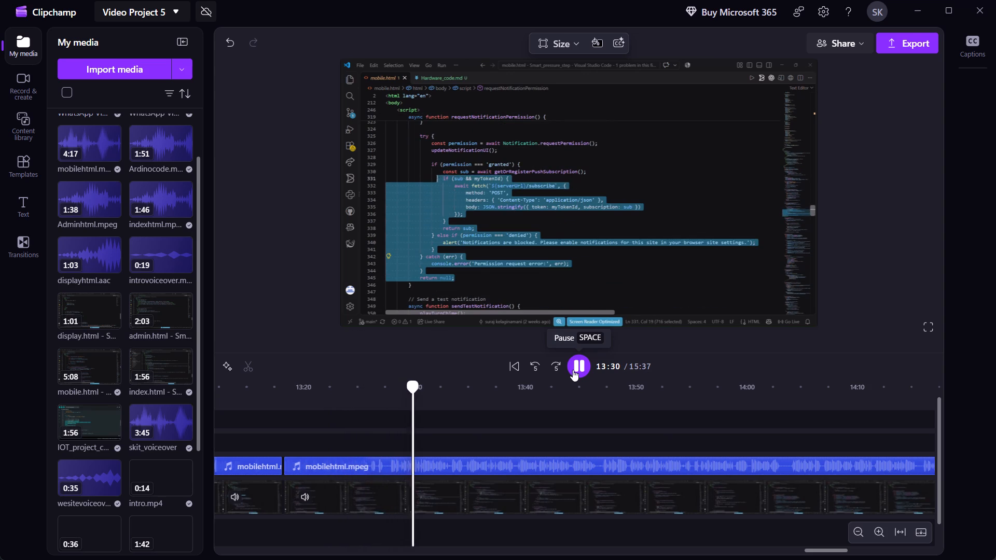
key(Right)
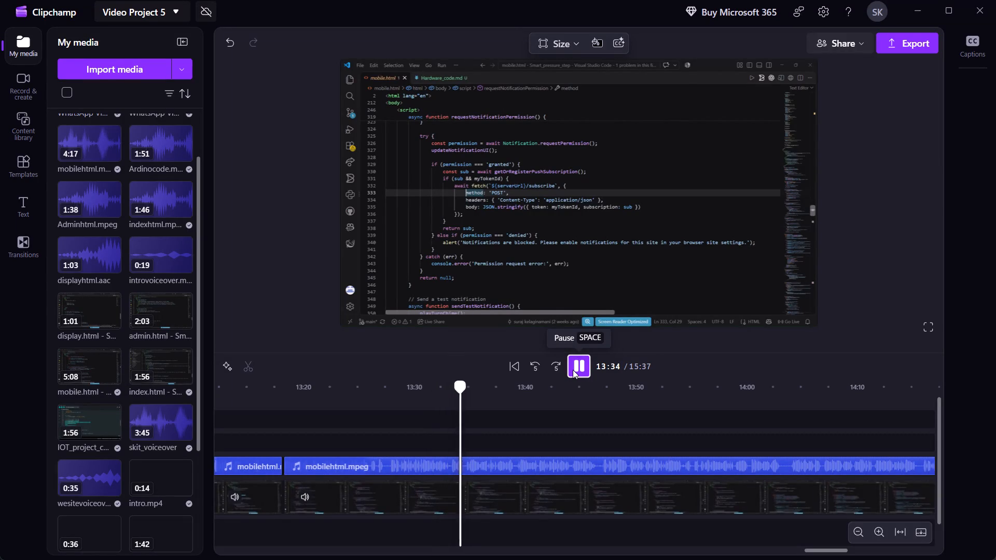
key(Right)
key(Right)
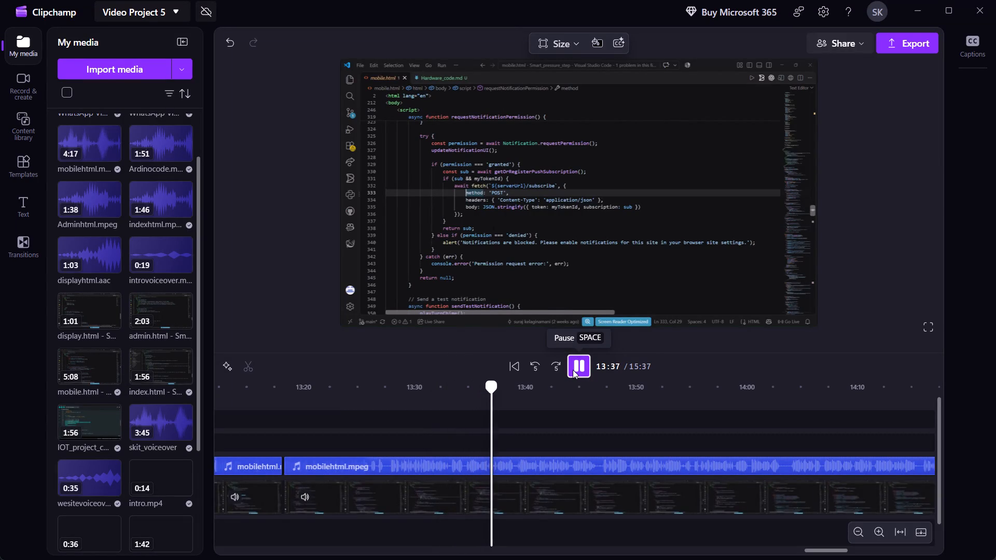
key(Right)
key(Right)
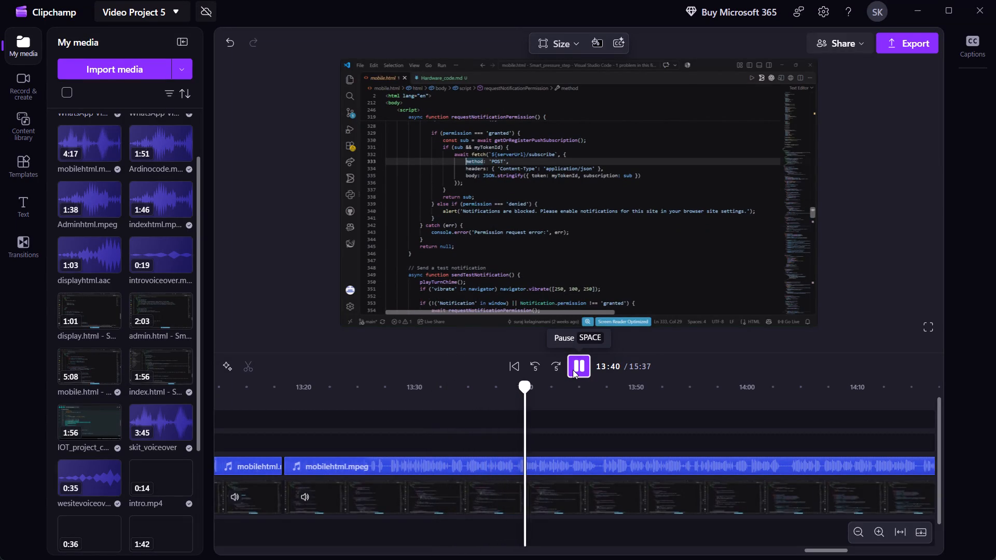
key(Right)
key(Right)
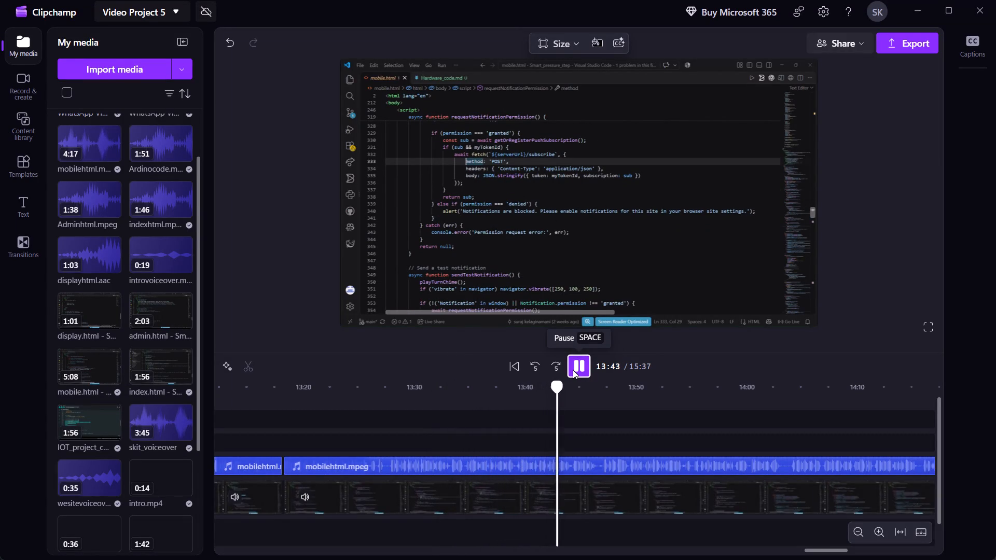
key(Right)
key(Right)
key(Right)
key(Right)
key(Right)
key(Right)
key(Right)
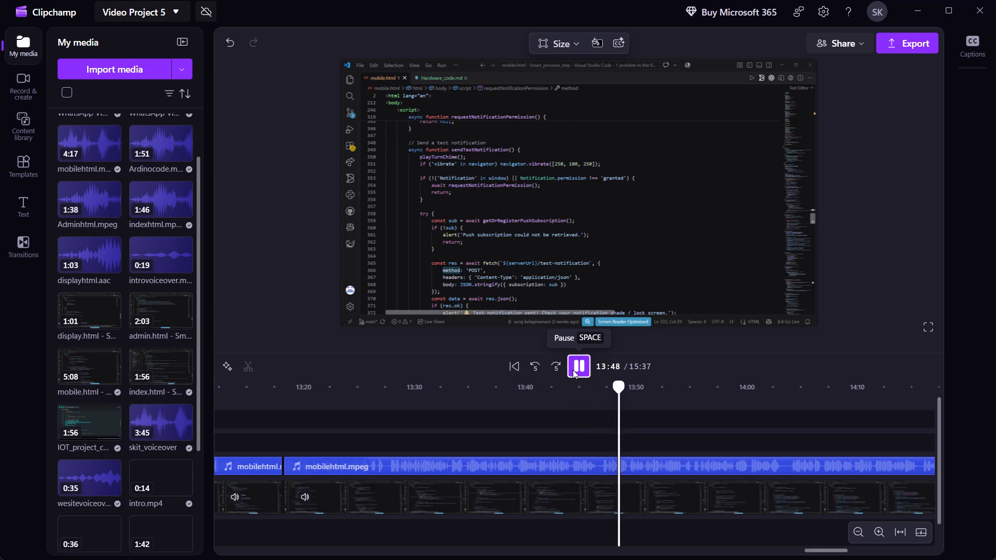
key(Right)
key(Right)
key(Right)
key(Right)
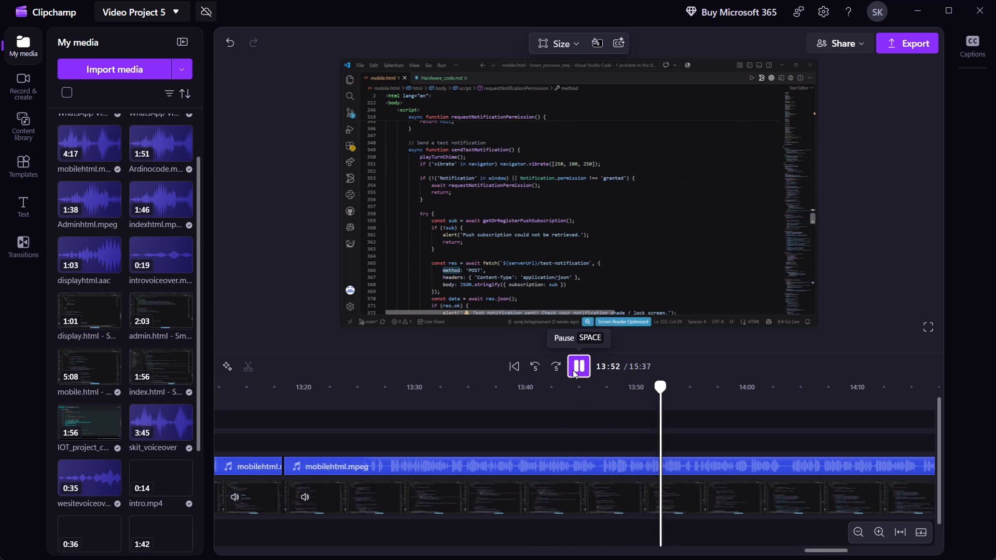
key(Right)
key(Right)
key(Right)
key(Right)
key(Right)
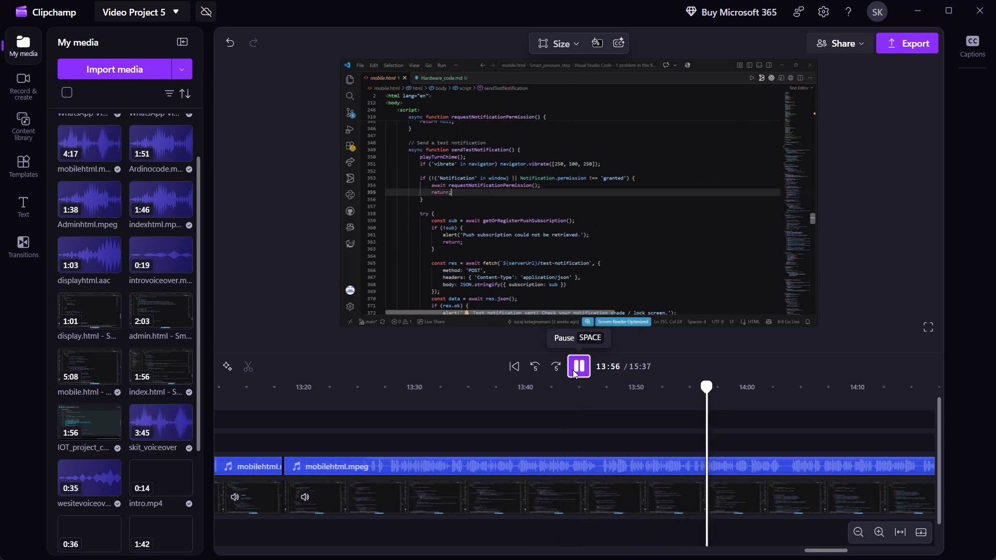
key(Right)
key(Right)
key(Right)
key(Right)
key(Right)
key(Right)
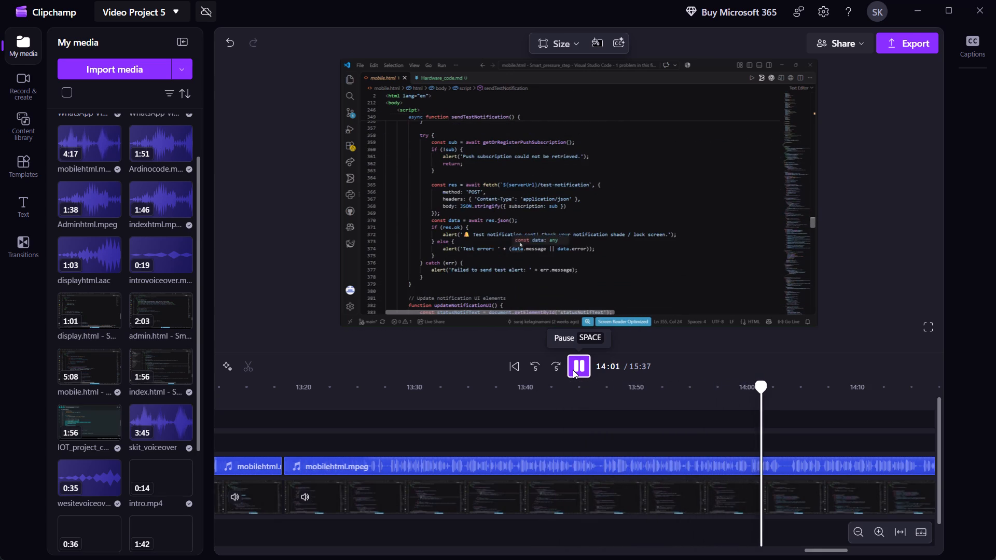
key(Right)
key(Right)
key(Right)
key(Right)
key(Right)
key(Right)
key(Right)
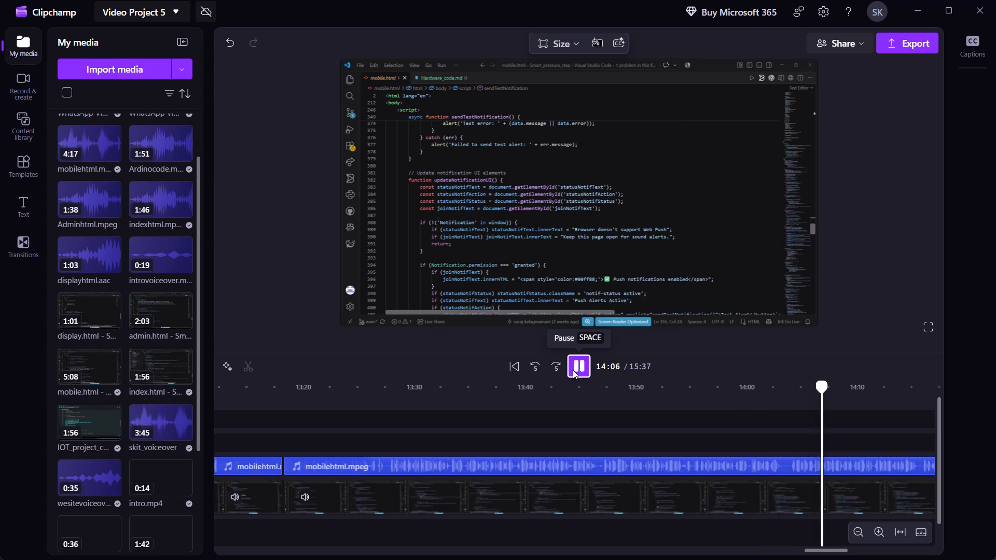
key(Right)
key(Right)
key(Right)
key(Right)
key(Right)
key(Right)
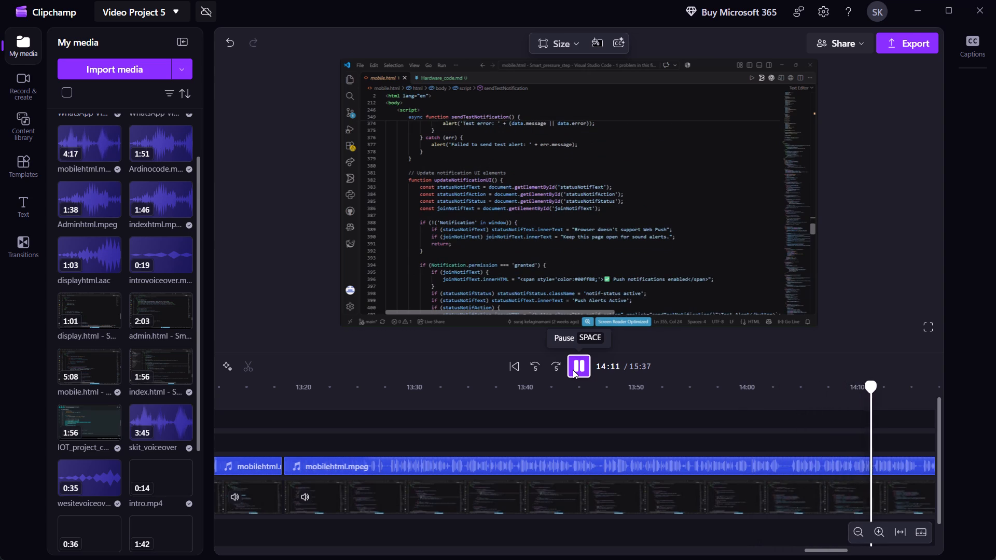
key(Right)
key(Right)
key(Right)
key(Right)
key(Right)
key(Right)
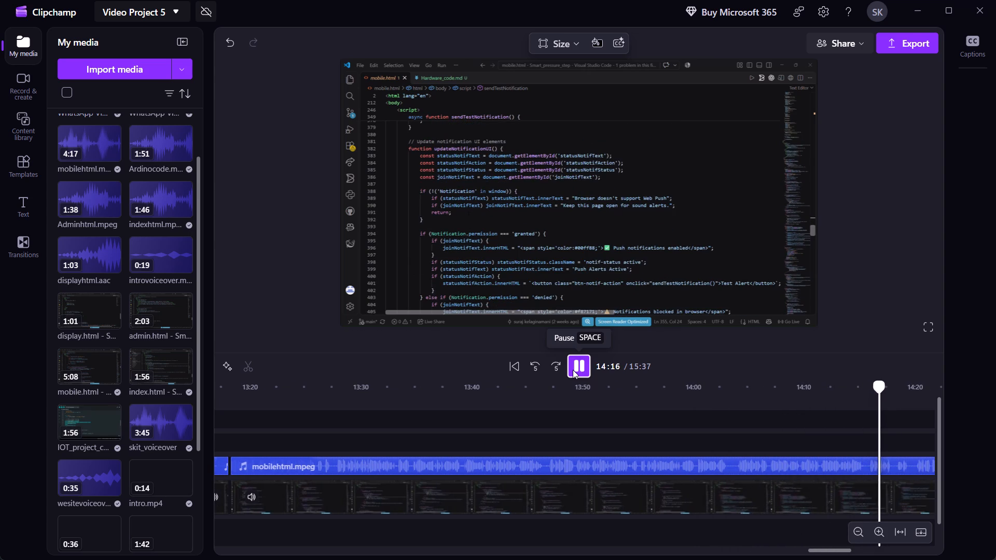
key(Right)
key(Right)
key(Right)
key(Right)
key(Right)
key(Right)
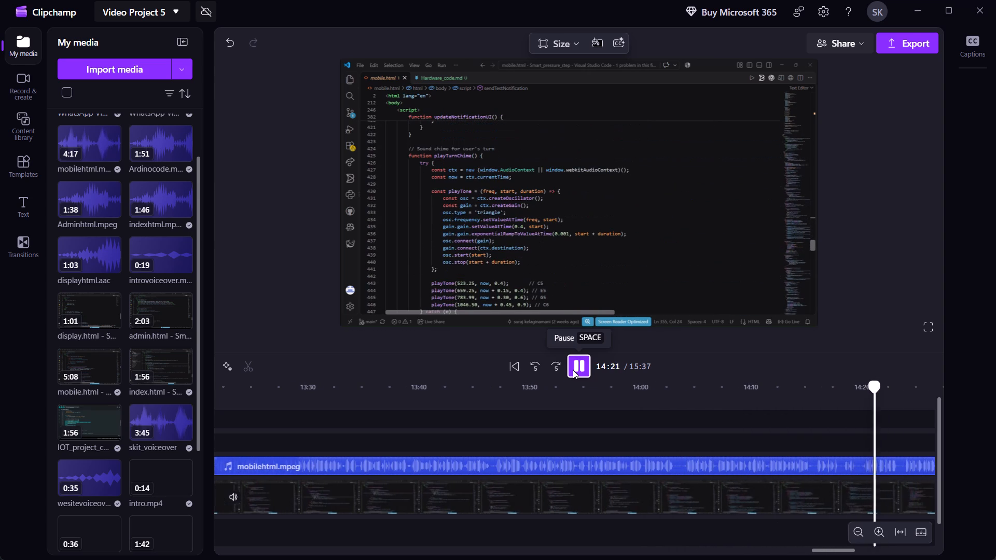
key(Right)
key(Right)
key(Right)
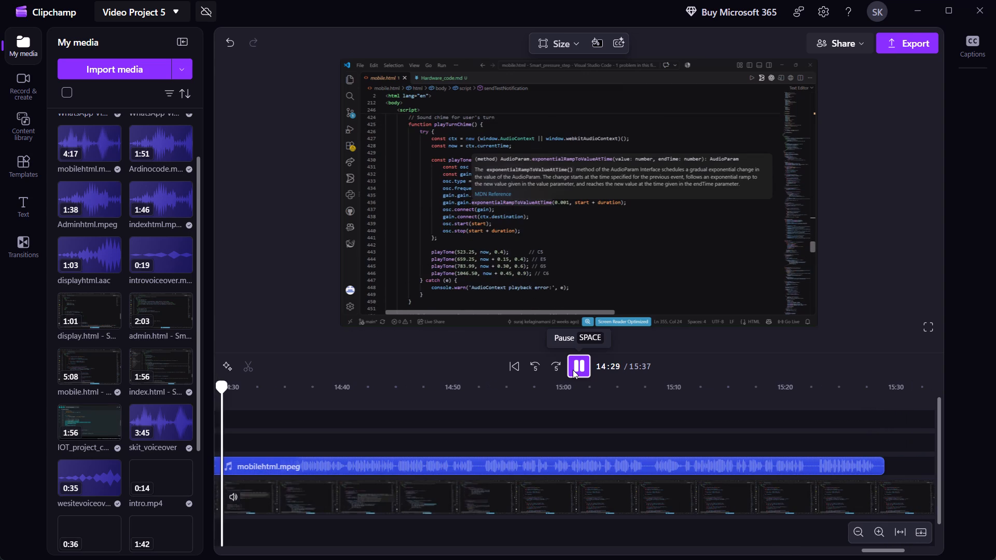
Split the mobile.html recording and the mobilehtml.mpeg voiceover at 14:20, replaying the passage around 14:19 to 14:31 to find the cut point.
scroll(384, 402, right, 2)
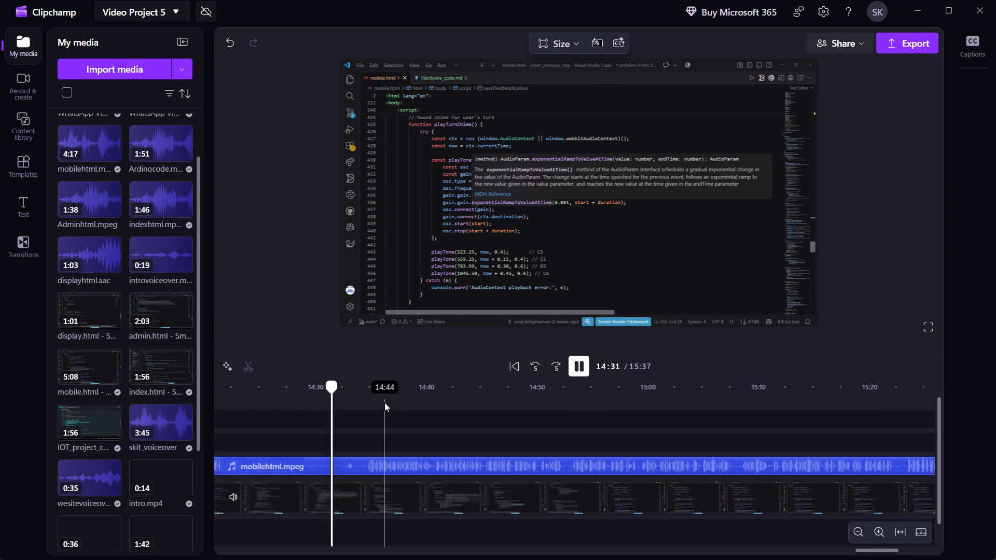
scroll(384, 402, right, 1)
click(331, 412)
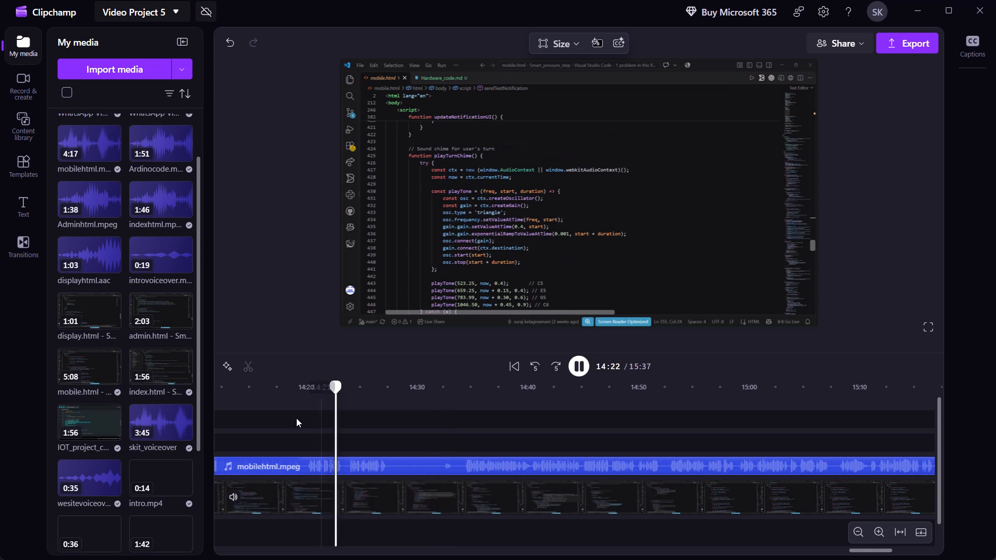
click(296, 417)
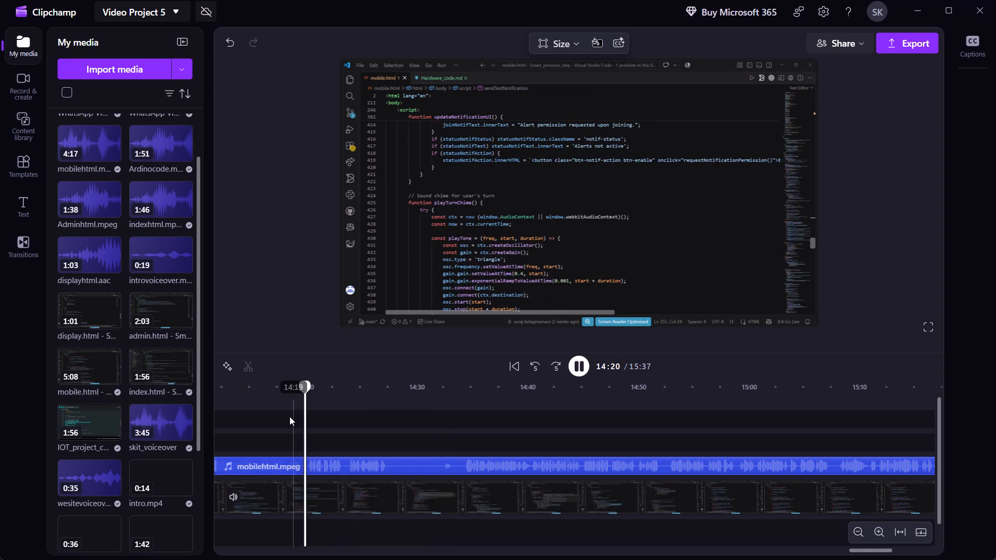
click(287, 416)
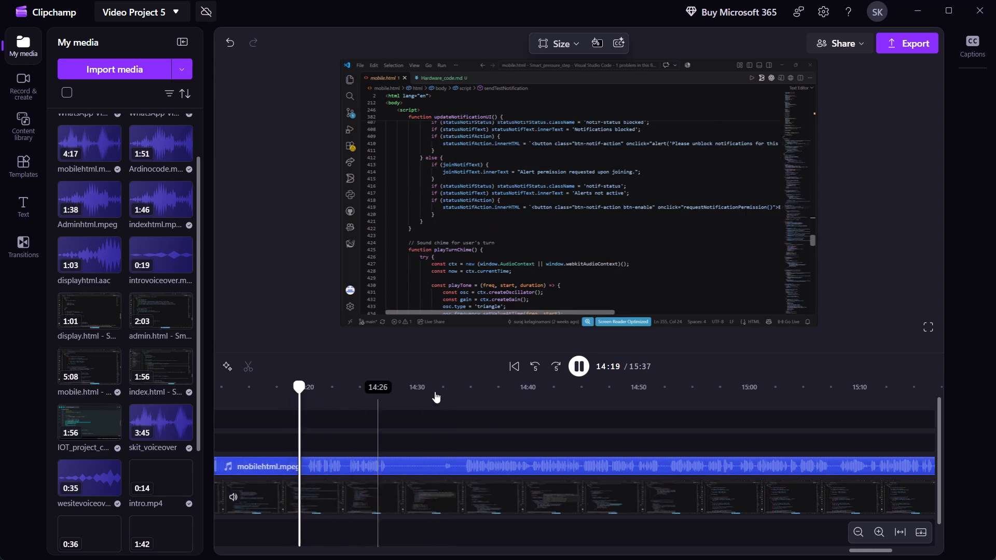
click(584, 361)
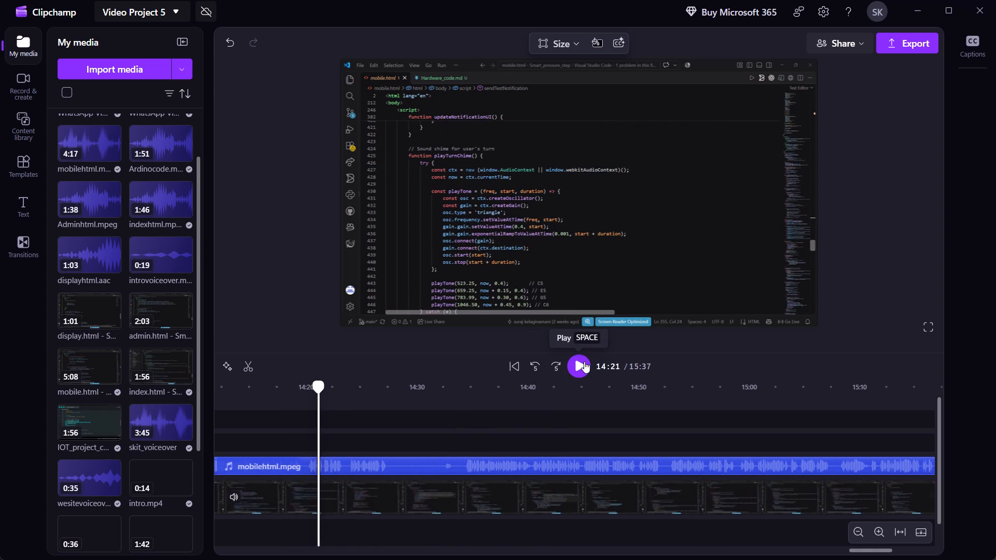
click(309, 399)
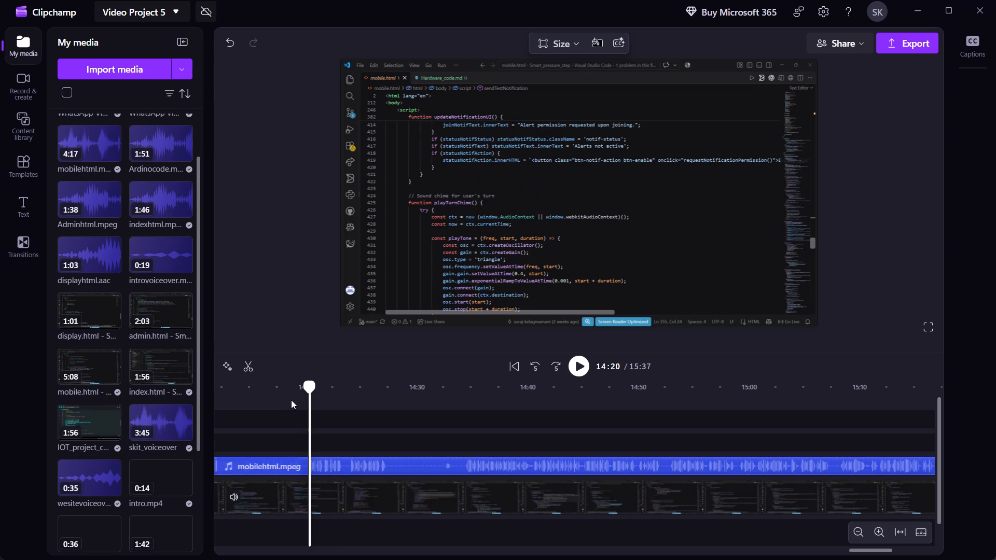
click(248, 370)
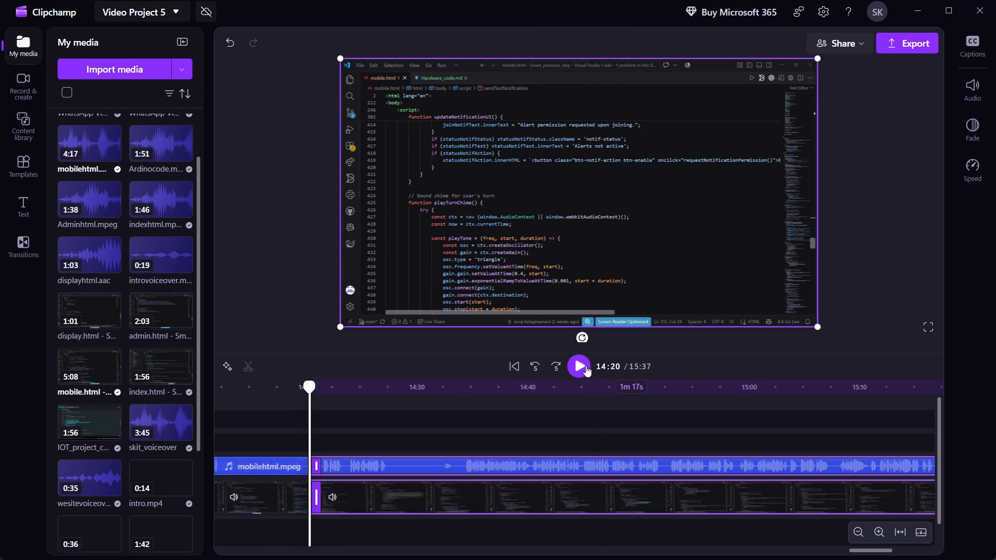
Play on from 14:20 to find where the unwanted passage ends, and split the recording and voiceover again at 14:34.
click(586, 366)
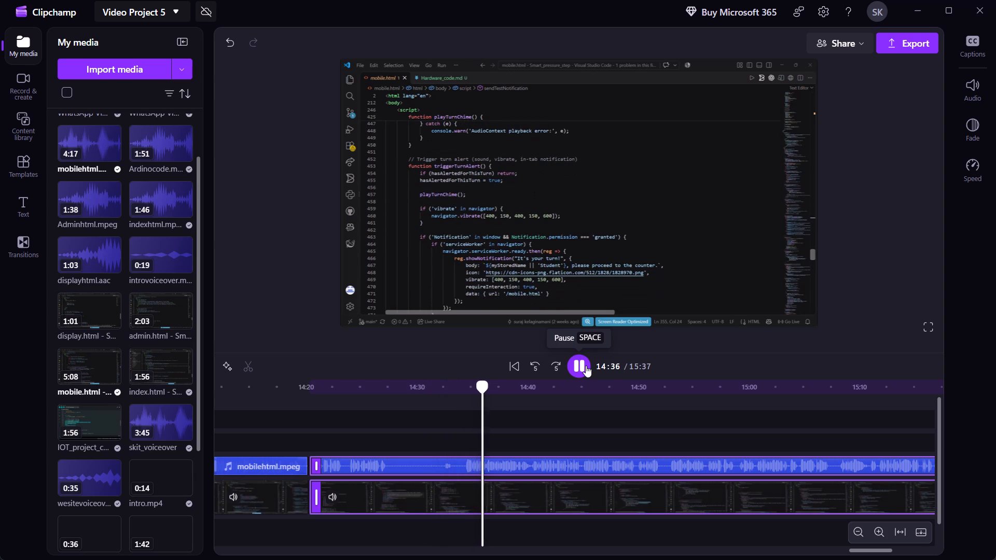
click(473, 400)
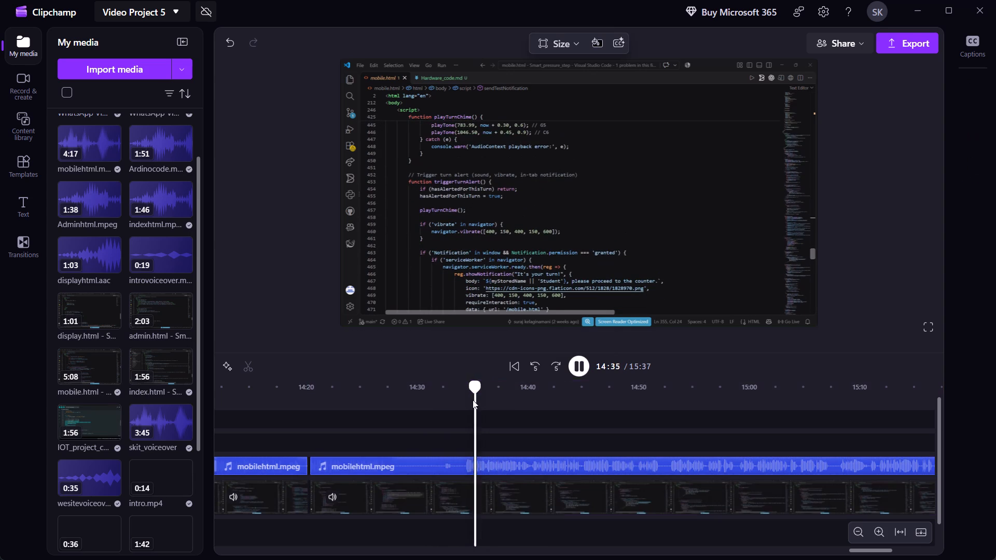
click(574, 368)
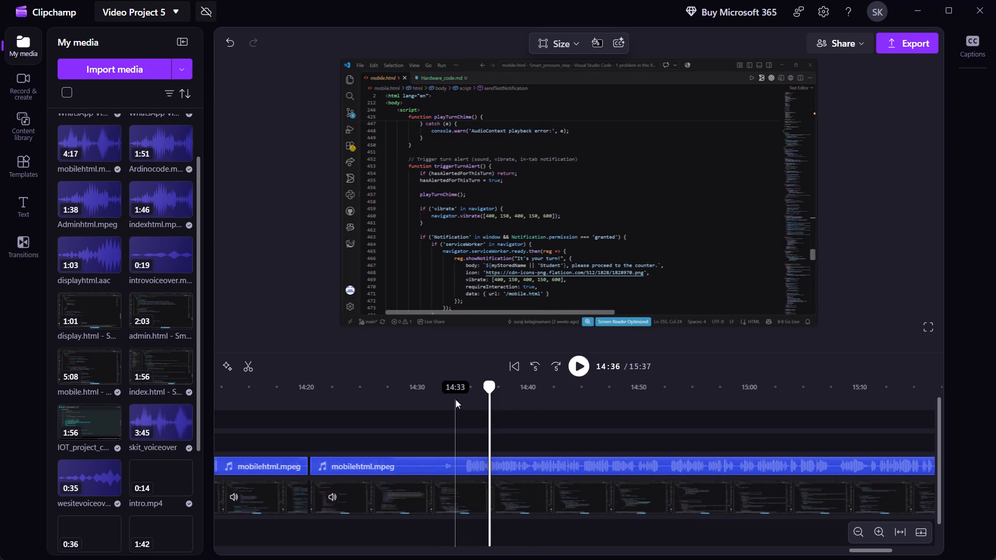
click(455, 399)
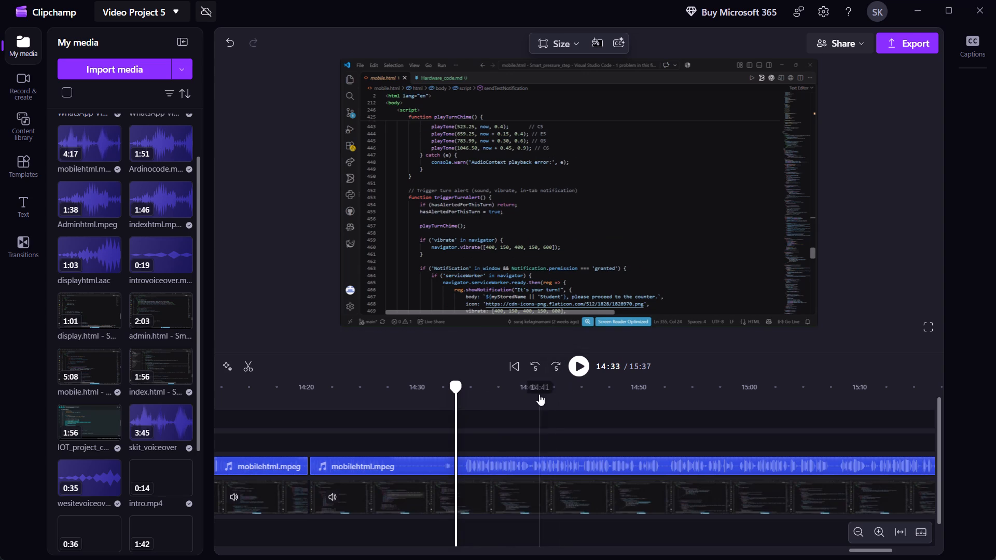
click(426, 395)
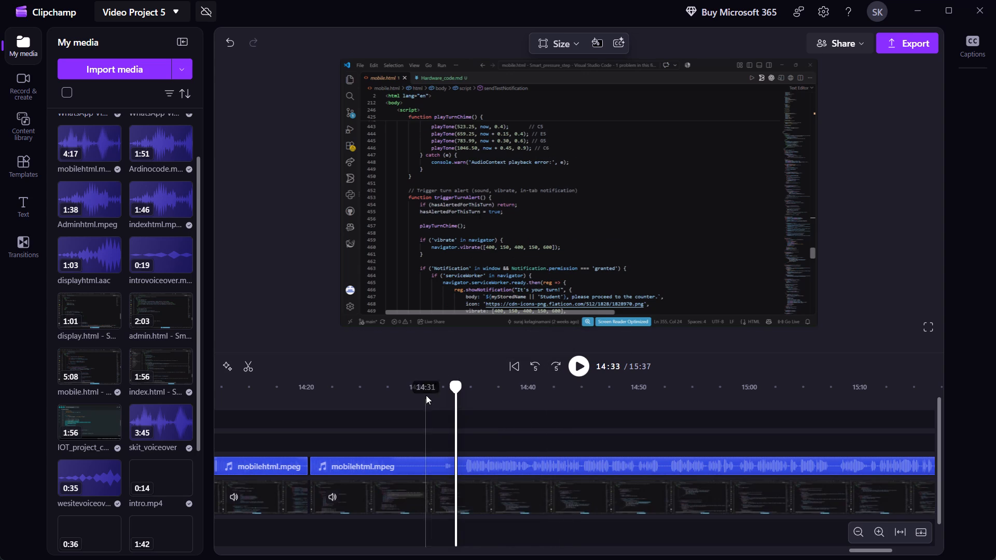
click(570, 366)
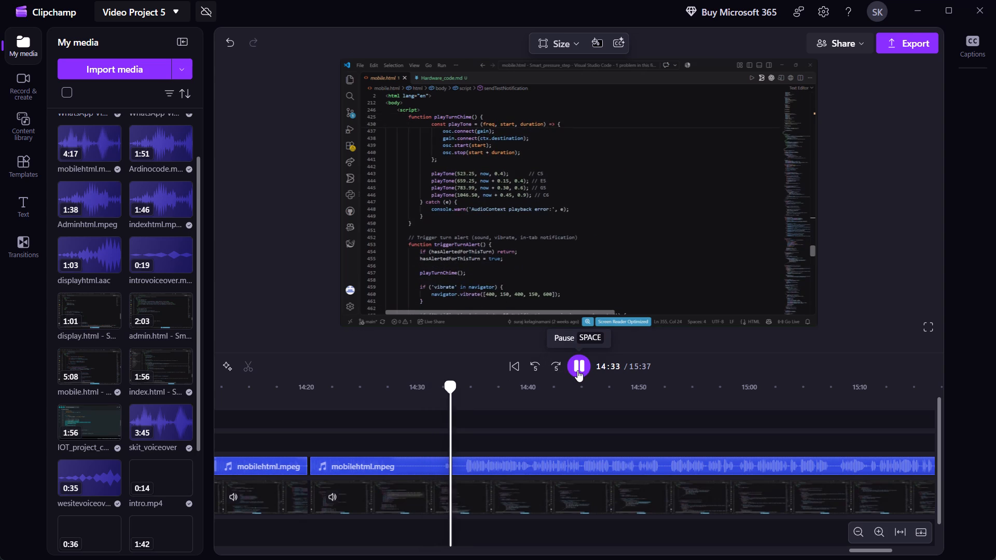
click(577, 370)
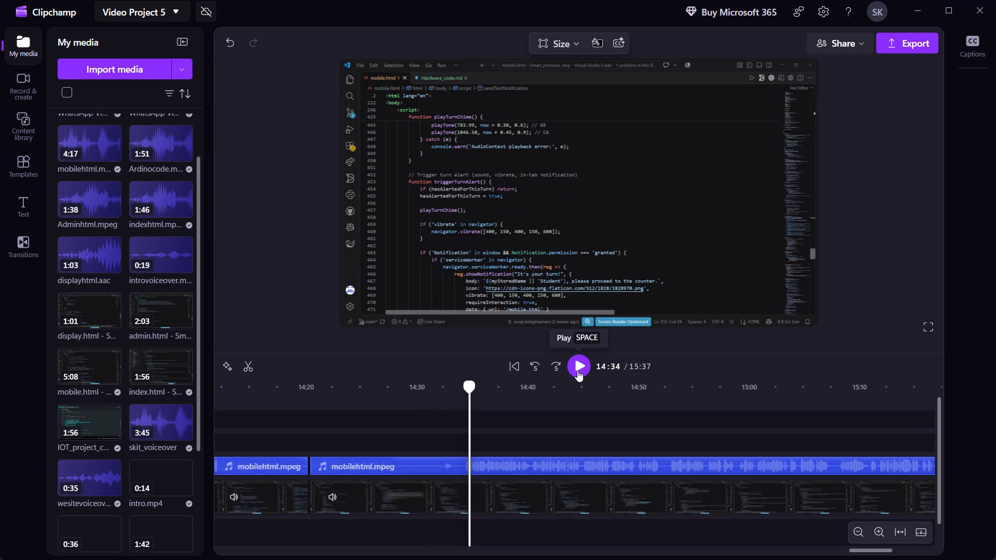
click(463, 398)
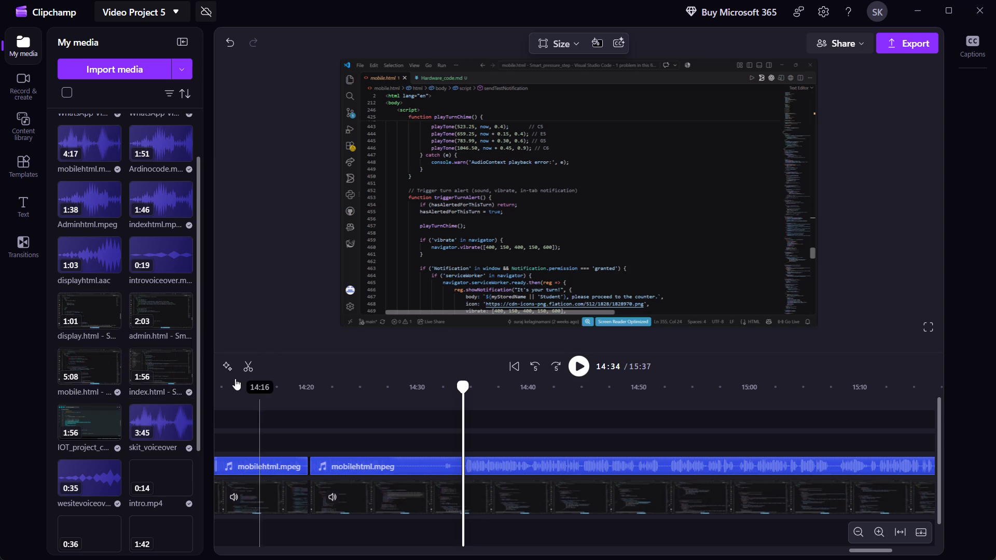
click(251, 368)
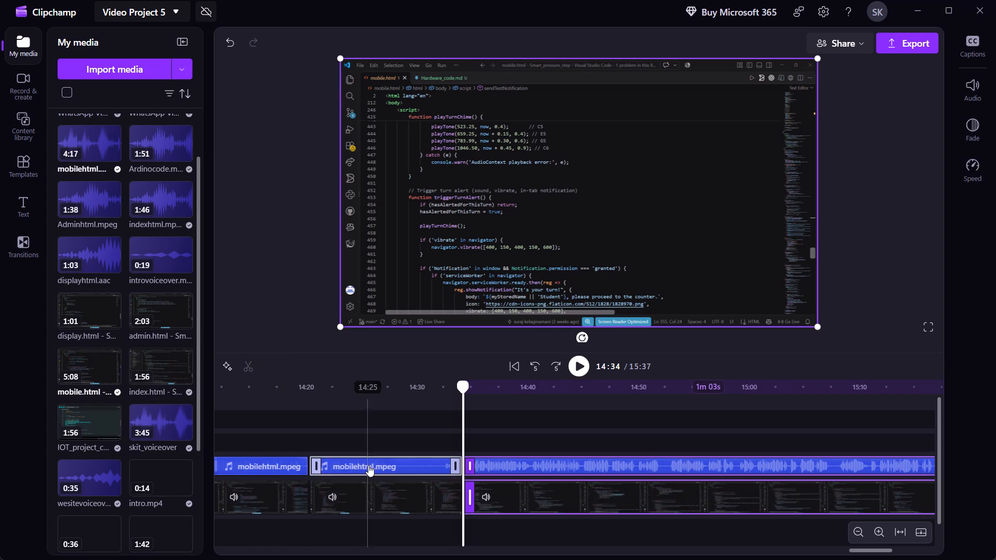
Delete the mobilehtml.mpeg voiceover piece and the matching mobile.html recording piece between 14:20 and 14:34.
click(368, 465)
key(Delete)
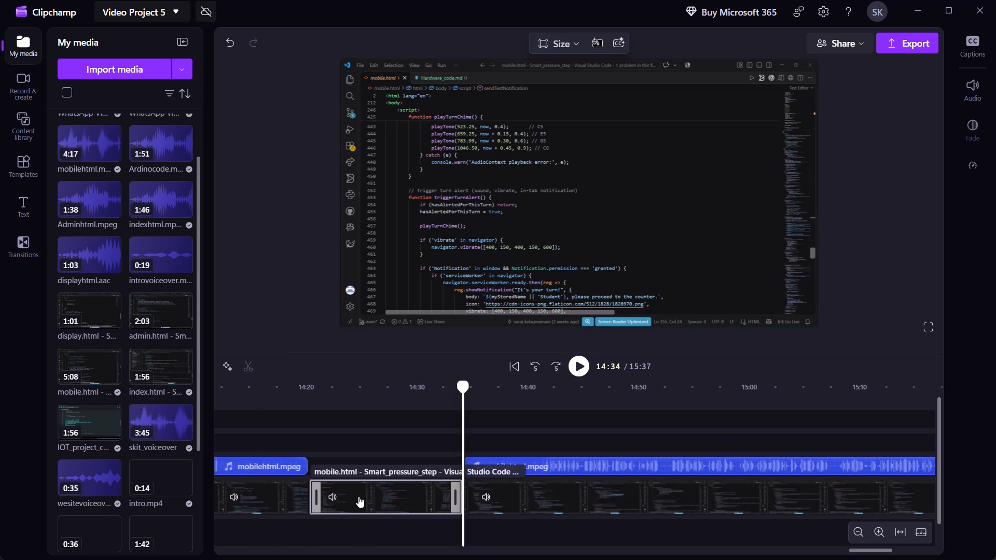
click(358, 496)
key(Delete)
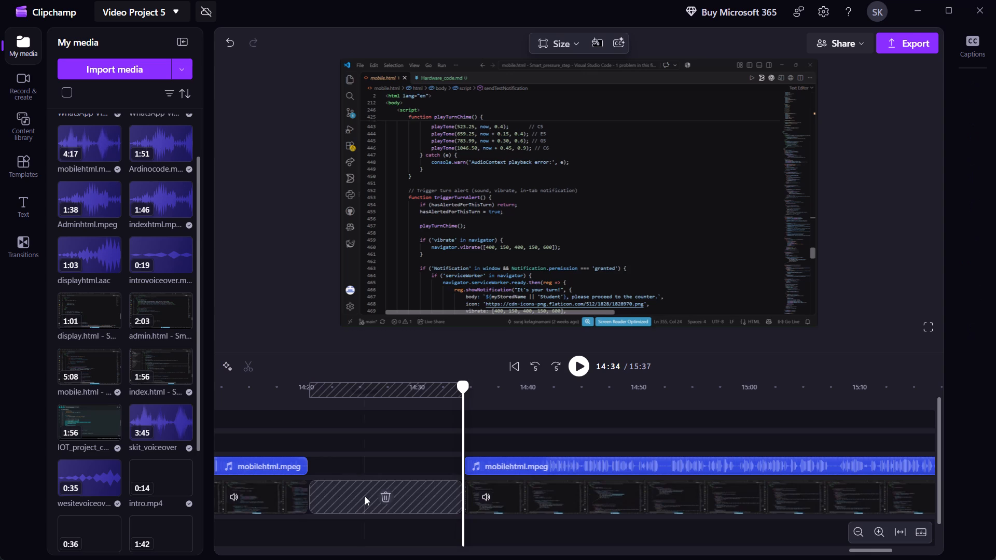
Close the gap by moving the remaining mobilehtml.mpeg voiceover and mobile.html recording pieces earlier so both start at about 14:20.
scroll(365, 496, right, 1)
scroll(365, 496, left, 1)
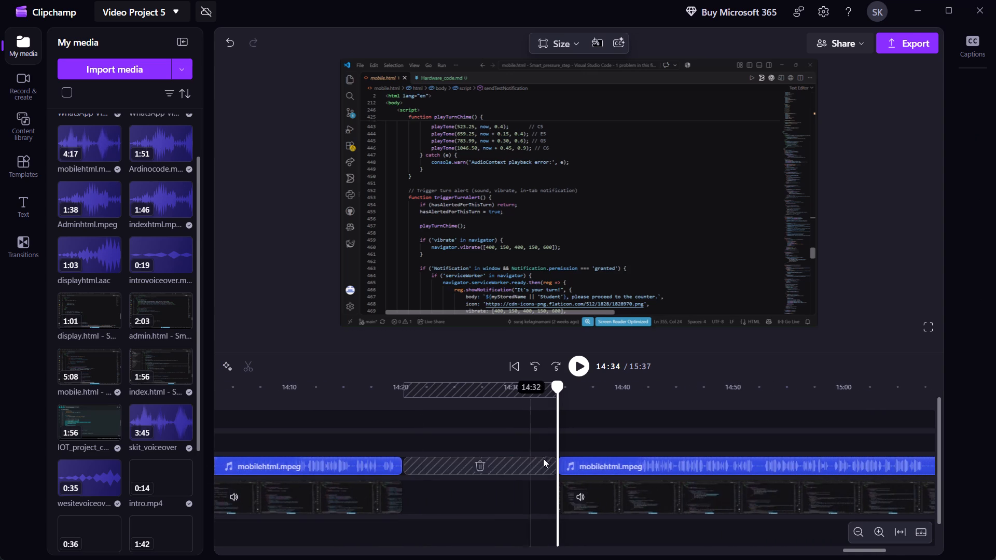
drag(592, 463, 434, 468)
drag(628, 490, 466, 492)
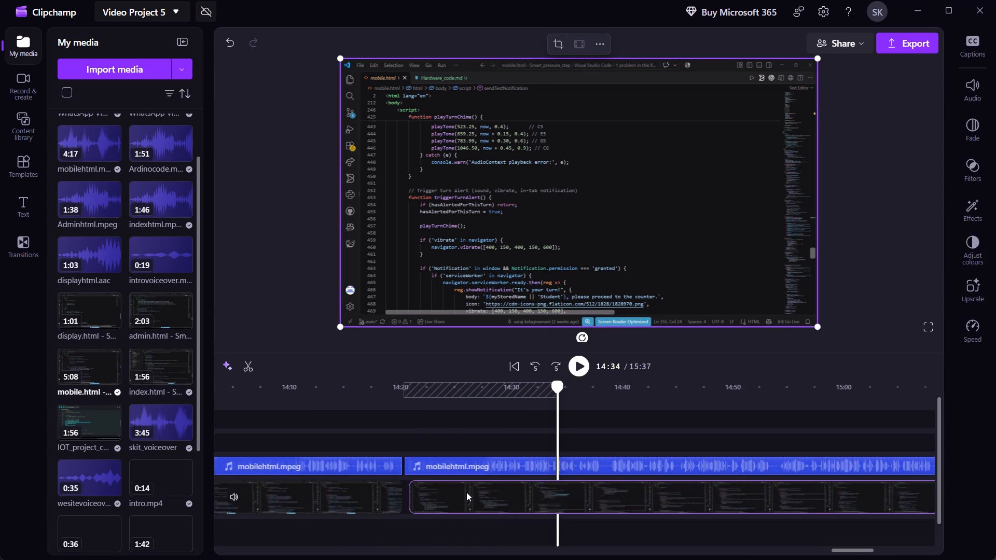
Play the joined mobile.html section from 14:20 to about 14:44, checking the recording against the voiceover for another passage to cut.
click(404, 433)
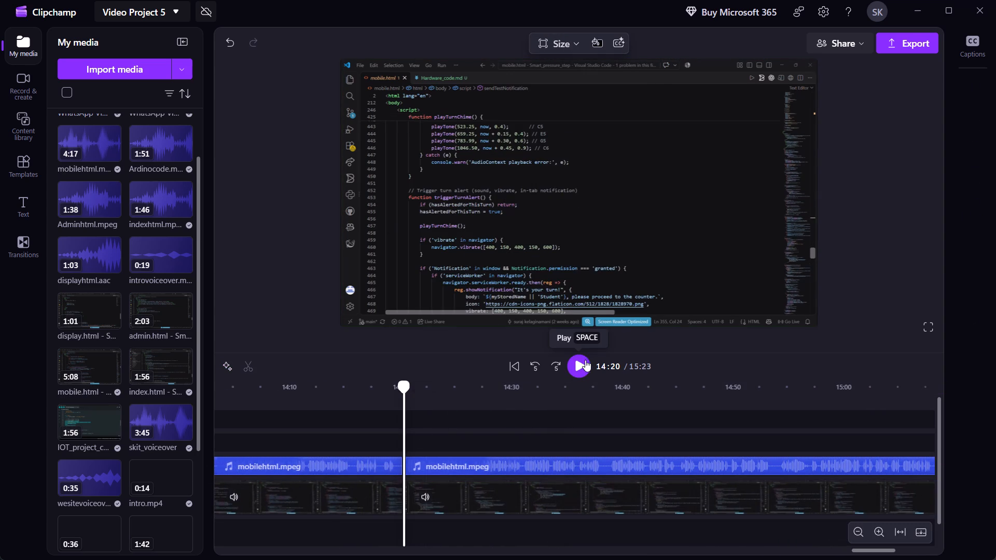
click(583, 362)
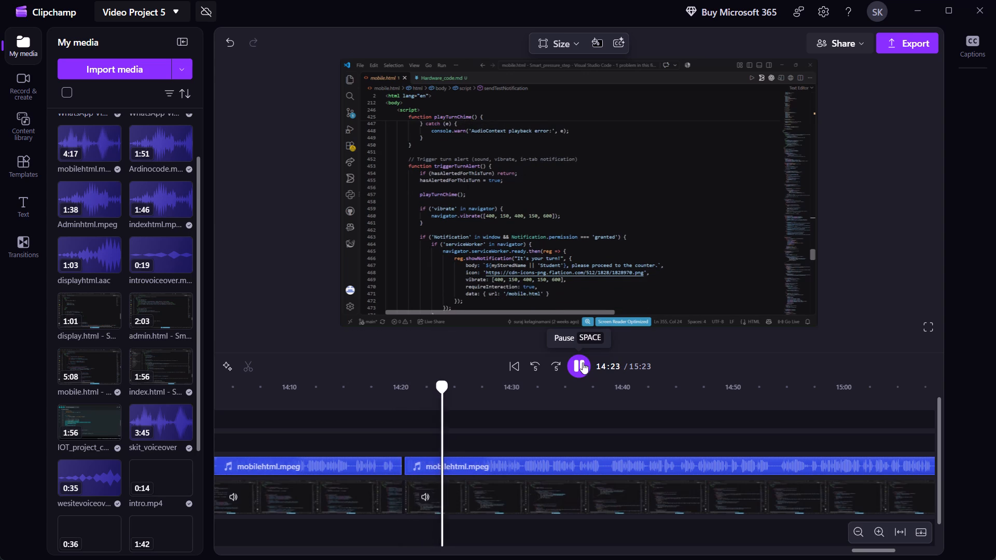
click(583, 362)
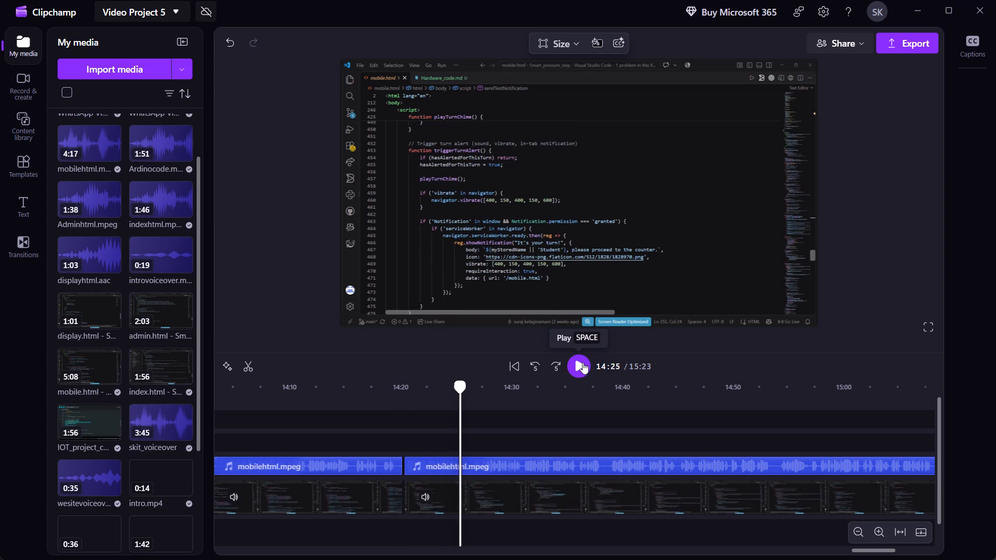
click(583, 362)
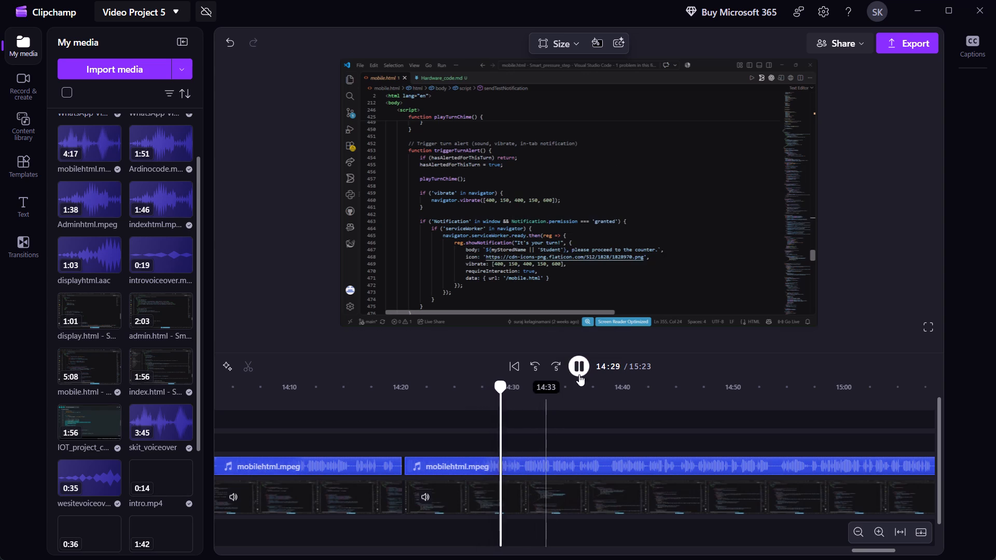
click(579, 373)
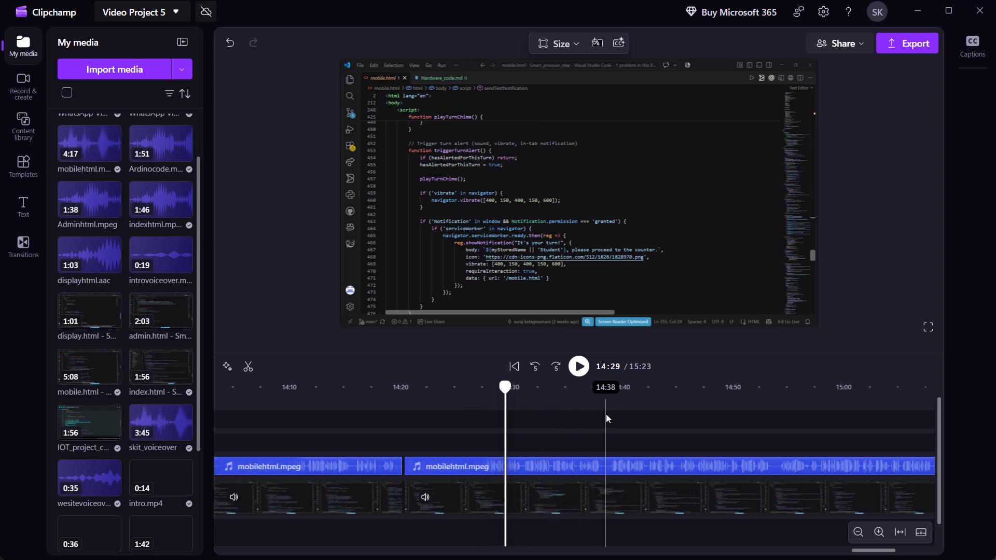
scroll(606, 414, left, 4)
scroll(606, 414, right, 1)
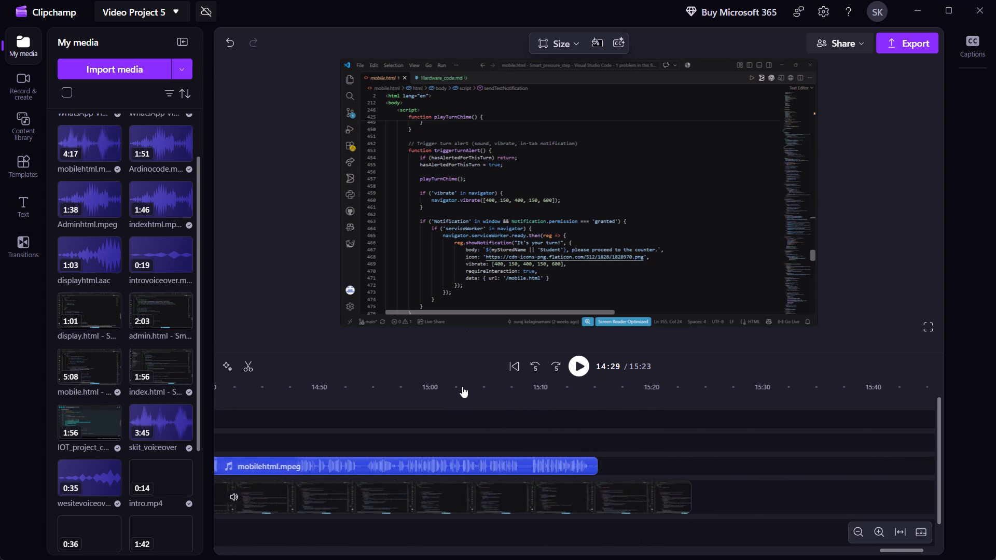
click(580, 361)
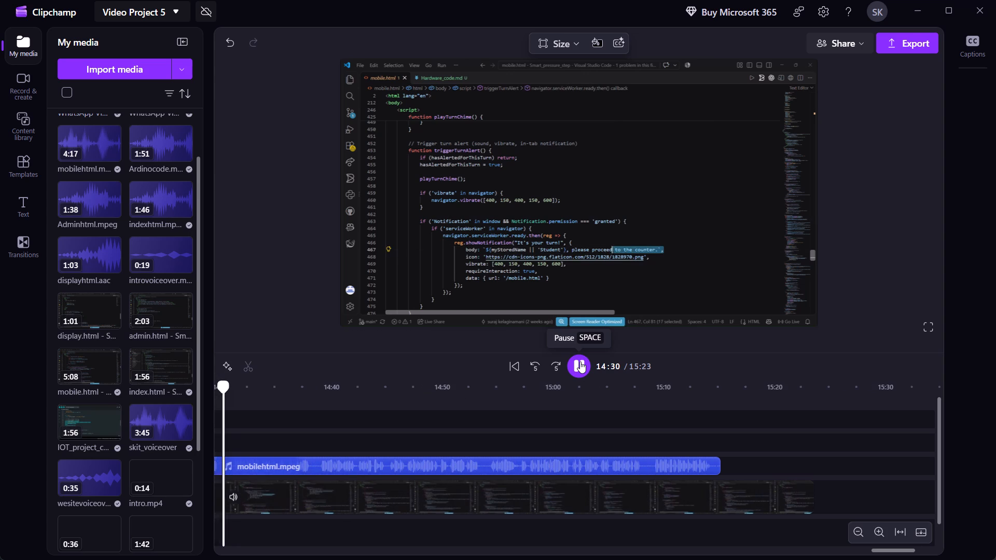
click(580, 361)
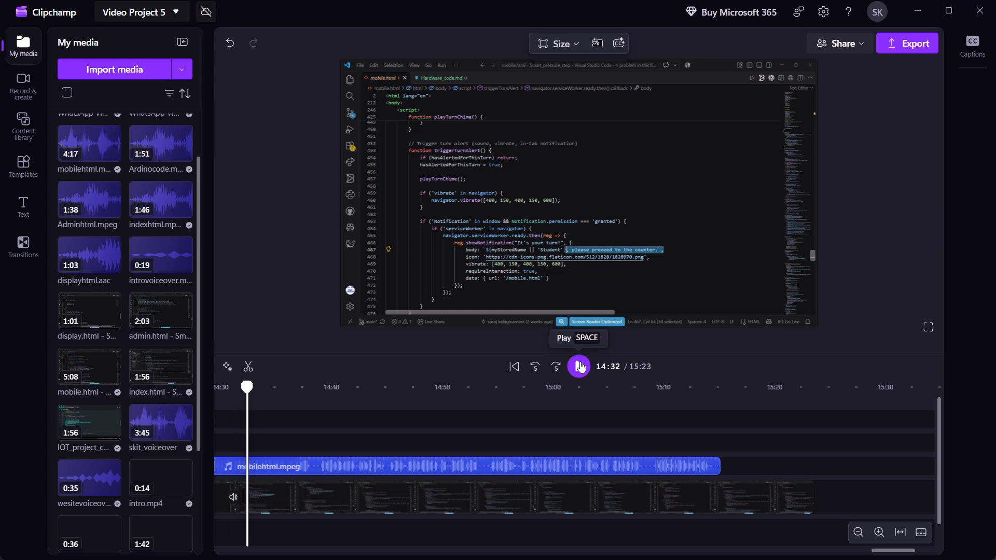
click(580, 361)
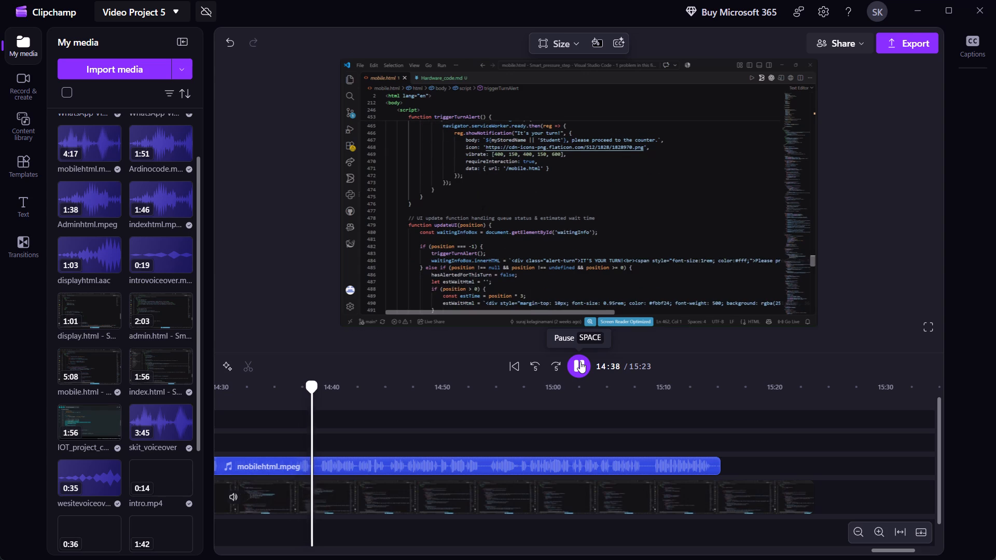
click(580, 361)
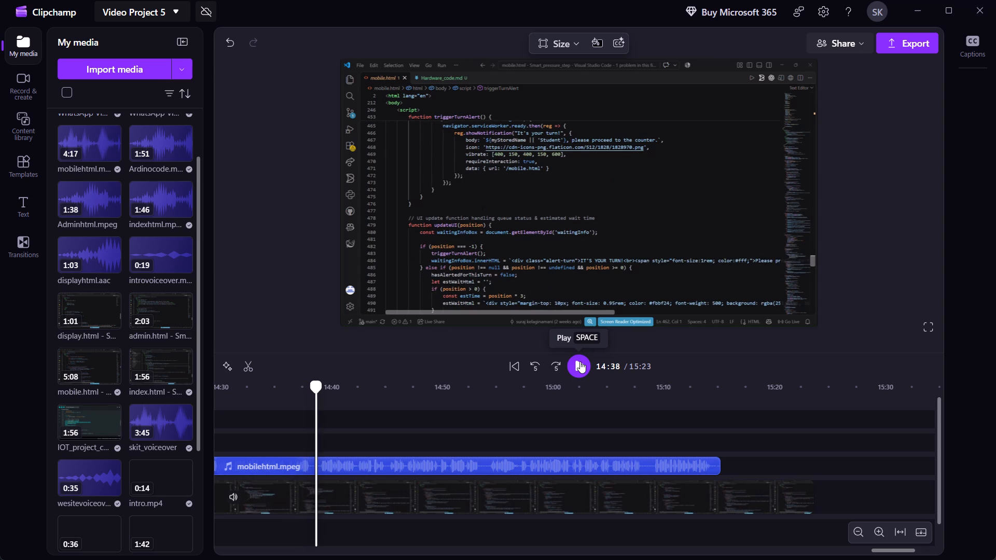
click(580, 361)
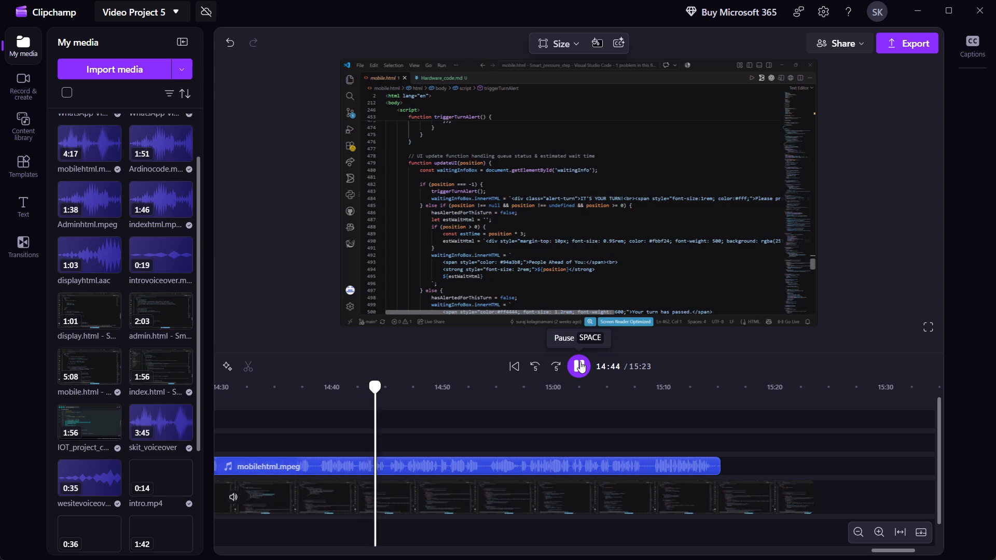
Split the mobile.html recording and the mobilehtml.mpeg voiceover at 14:42.
click(360, 399)
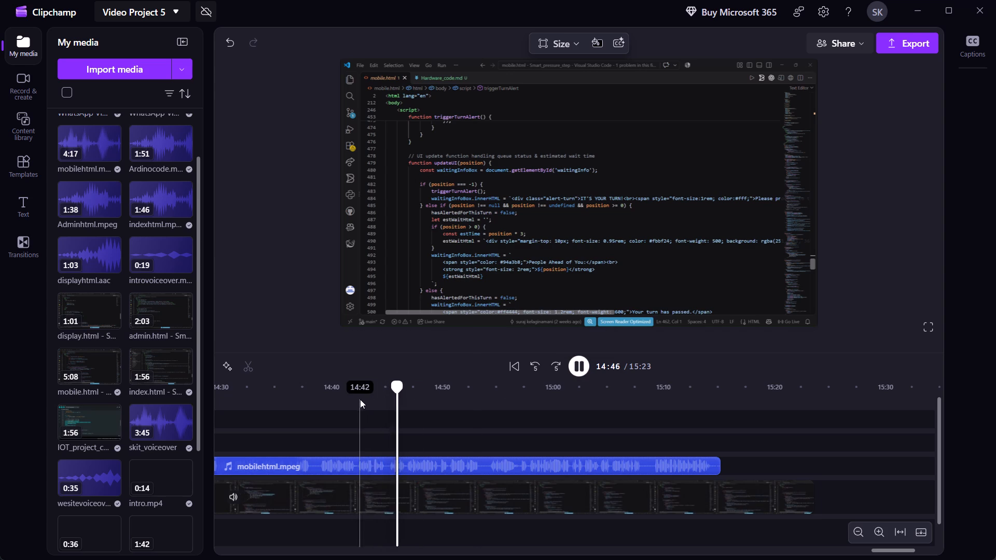
click(574, 365)
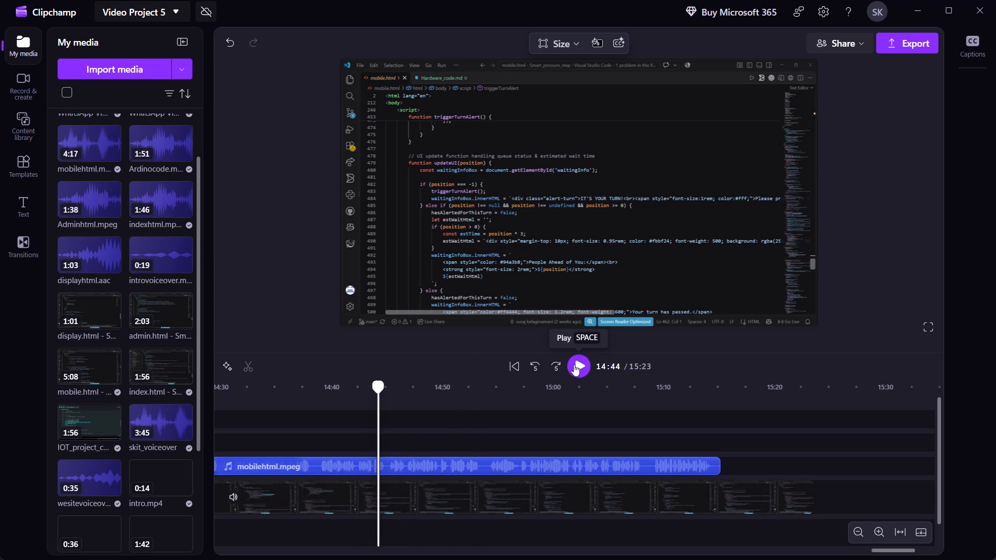
click(359, 401)
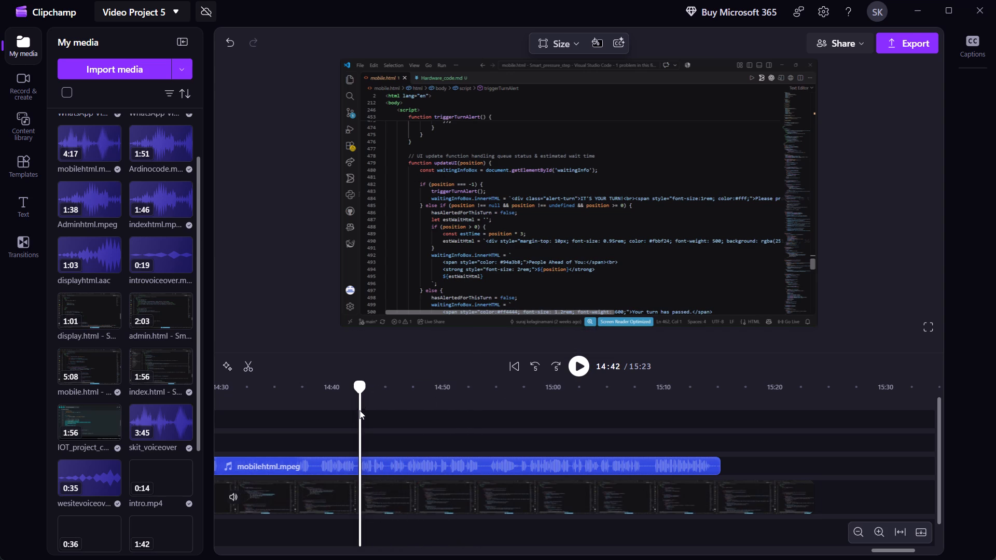
click(247, 366)
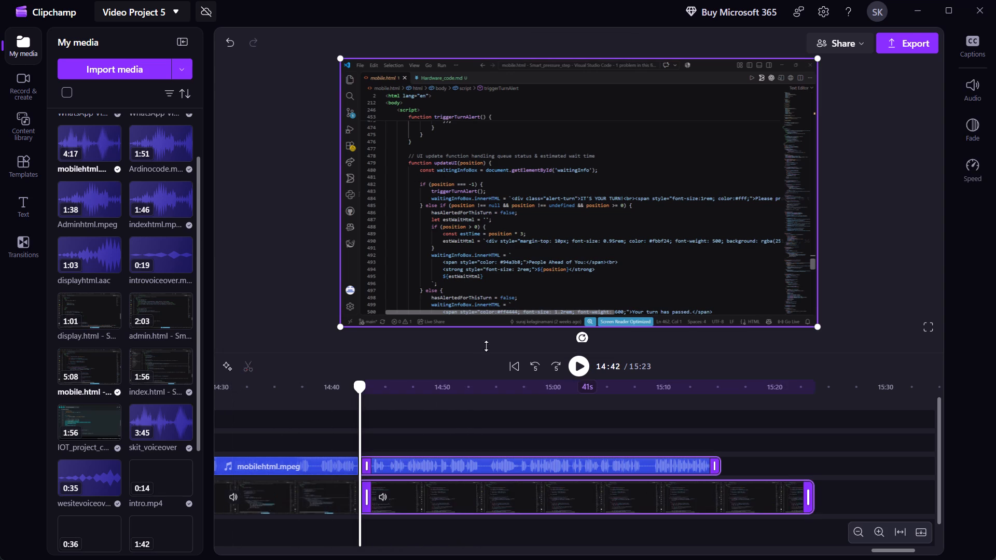
Play on from 14:42 to find the end of the unwanted passage and split the recording and voiceover again at 14:45.
click(581, 363)
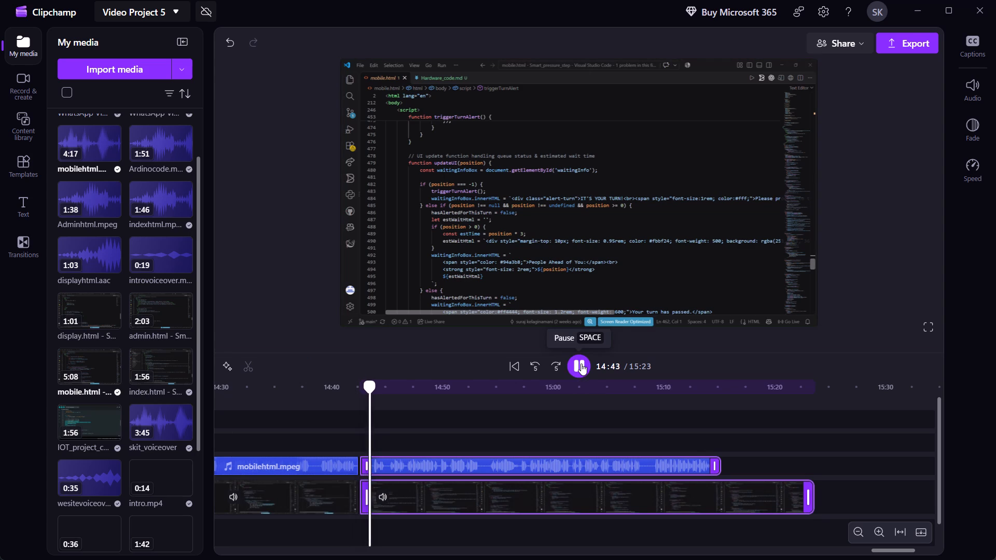
click(581, 363)
click(581, 363)
click(581, 363)
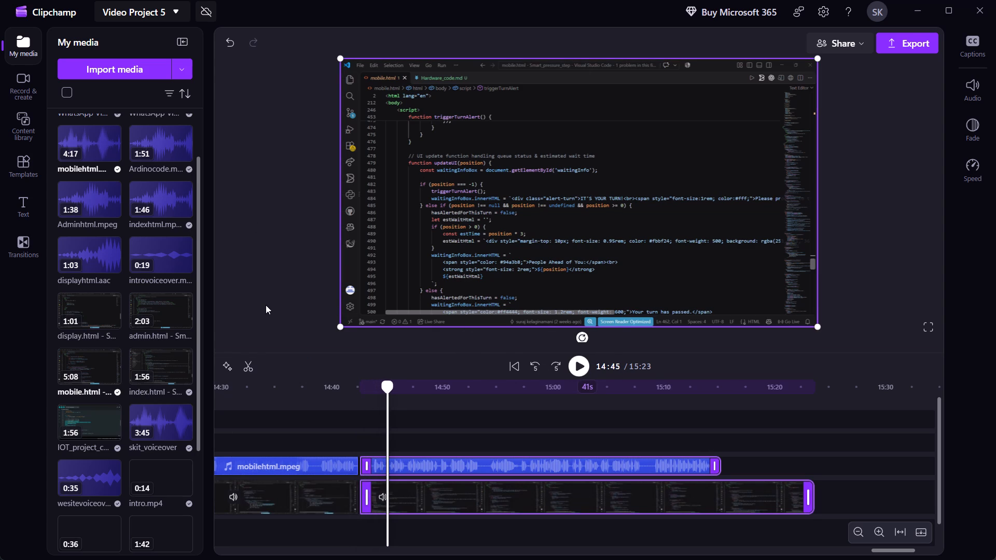
click(253, 361)
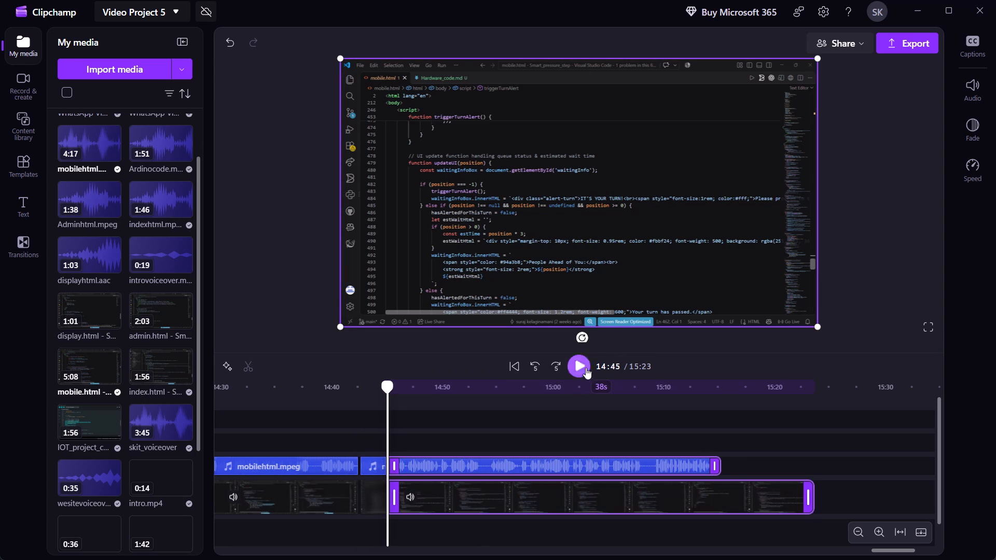
Delete the short mobilehtml.mpeg voiceover piece and the matching mobile.html recording piece between 14:42 and 14:45.
click(587, 369)
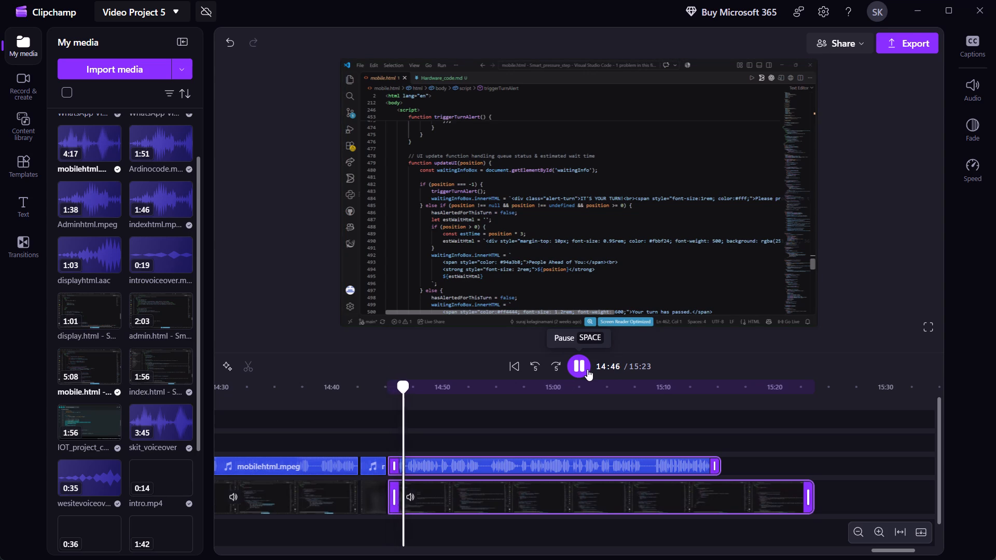
click(377, 469)
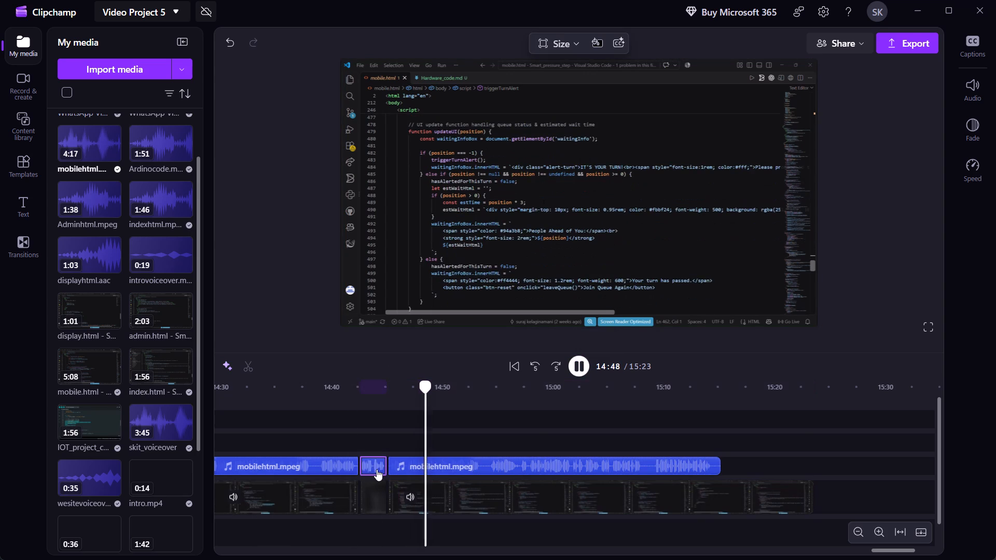
key(Delete)
click(374, 500)
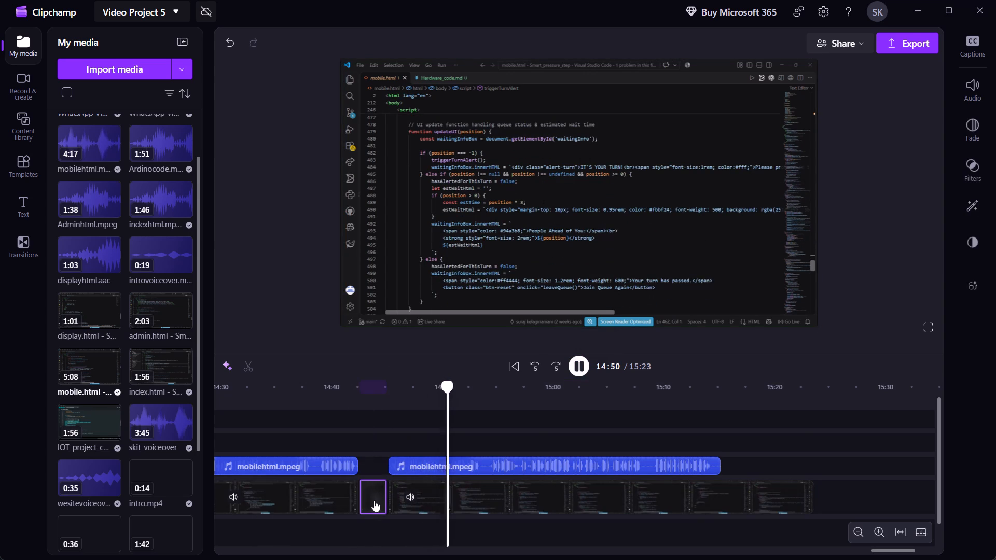
key(Delete)
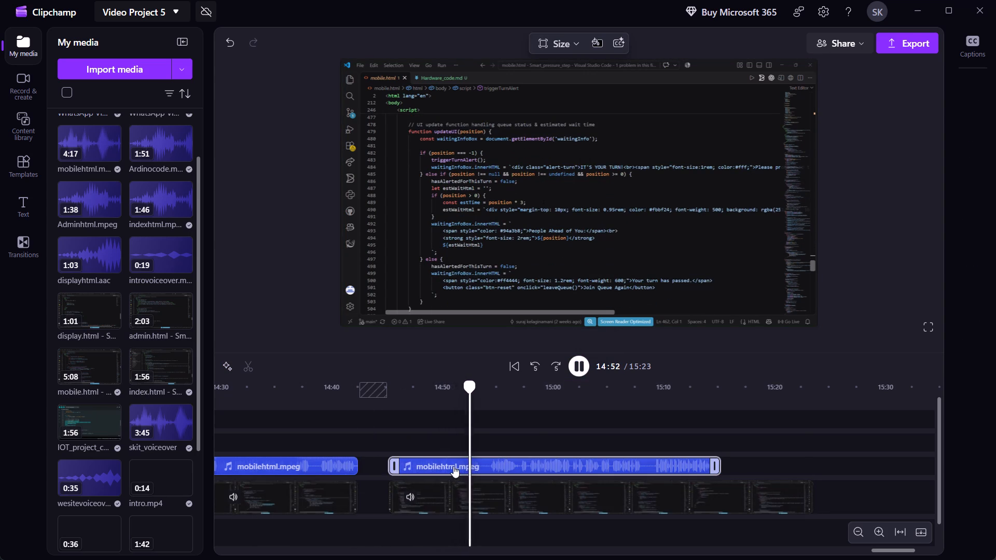
Close the gap by moving the remaining mobilehtml.mpeg voiceover and mobile.html recording pieces earlier so both start at about 14:42.
drag(453, 466, 413, 464)
drag(429, 493, 402, 494)
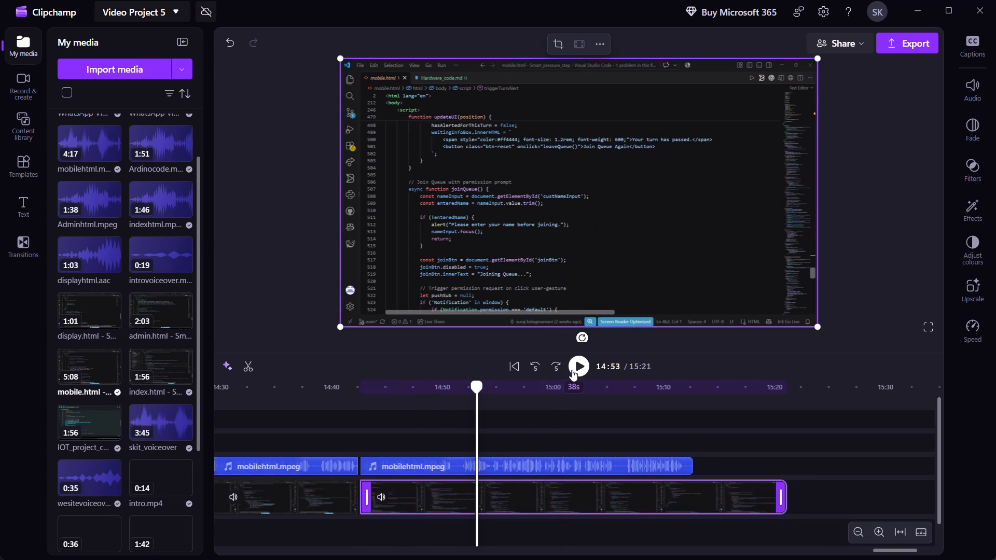
Trim the end of the last mobile.html recording piece to about 15:13, near the voiceover's end, and play the closing seconds.
click(575, 369)
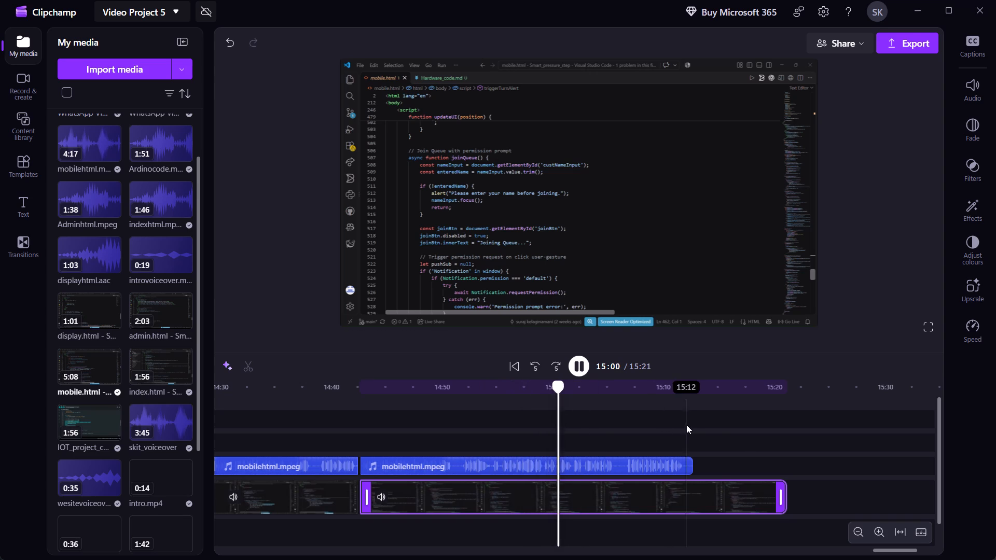
click(755, 500)
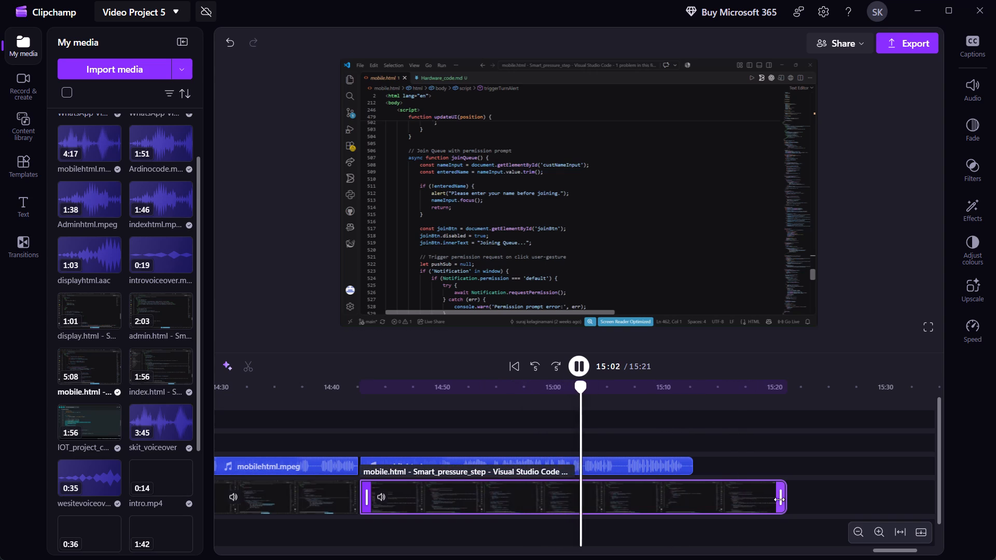
drag(783, 499, 699, 495)
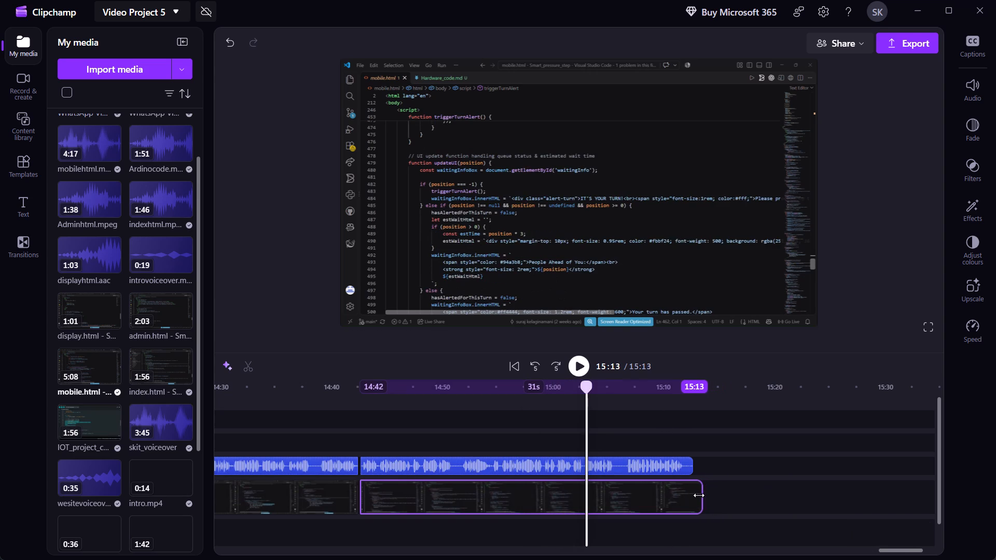
drag(699, 495, 693, 495)
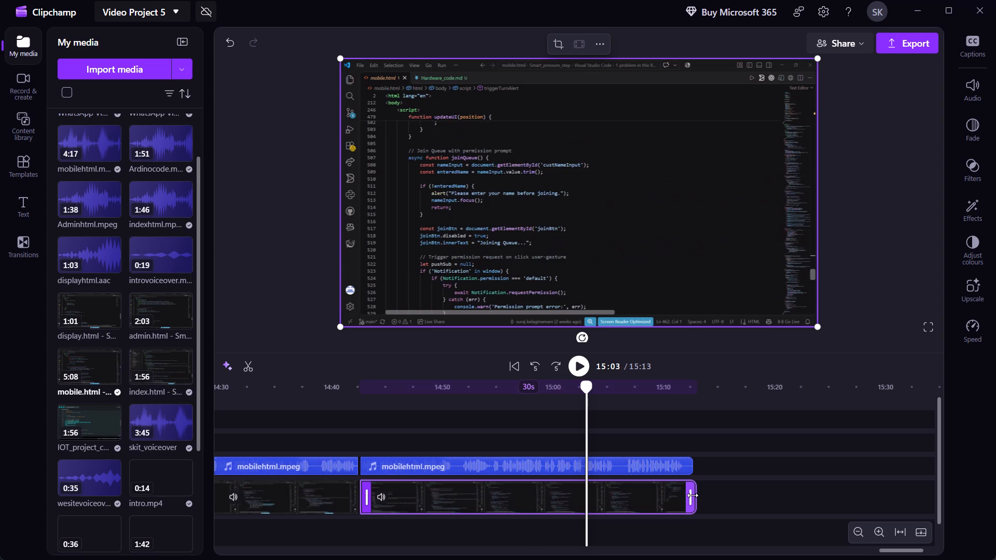
click(584, 370)
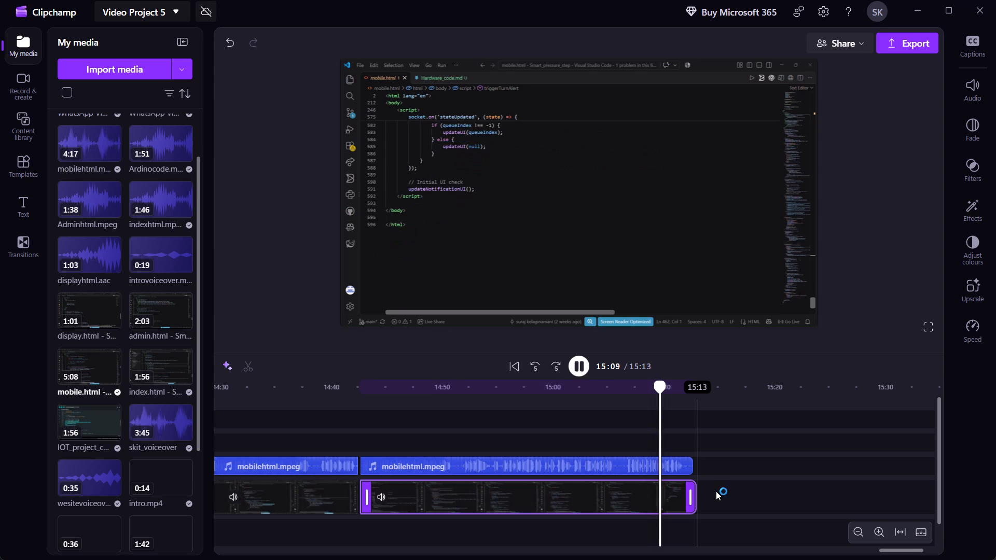
click(723, 400)
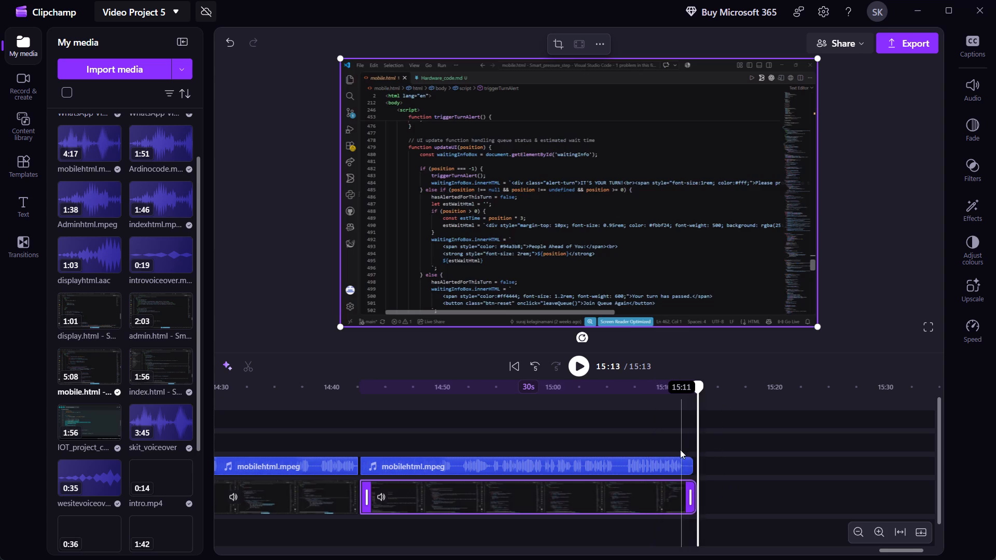
Add the admin.html recording at about 15:13, where the mobile.html section ends, and move it up onto the mobile.html recording's track.
click(668, 407)
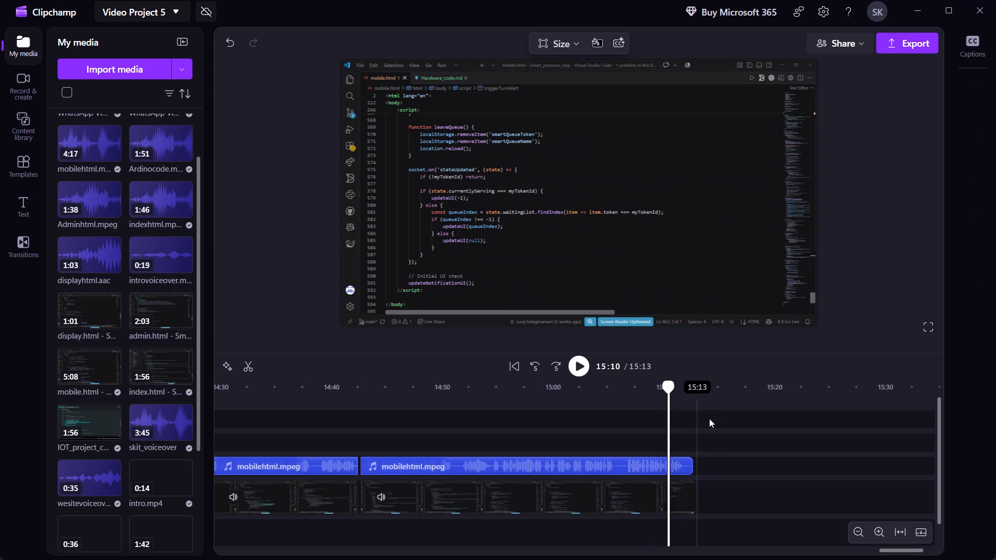
click(691, 424)
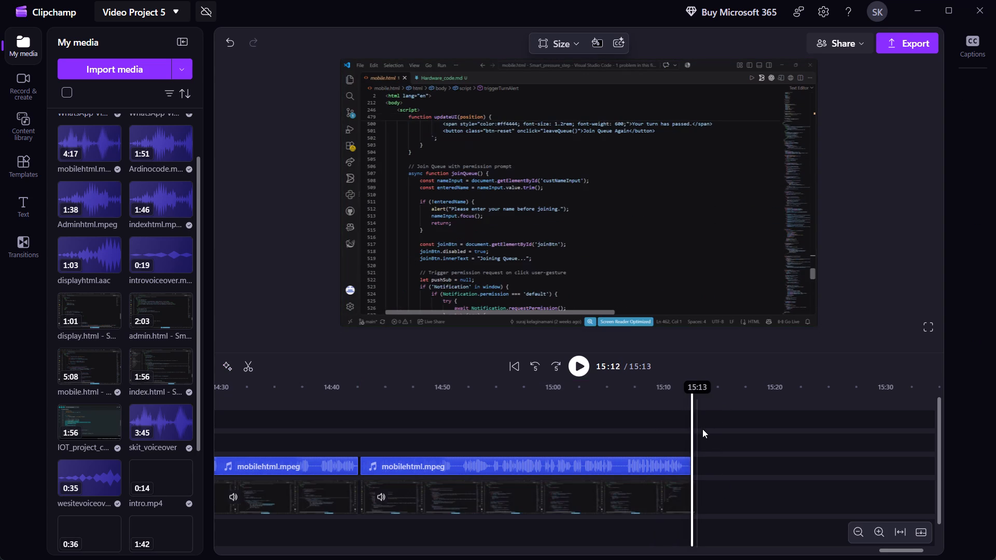
click(701, 430)
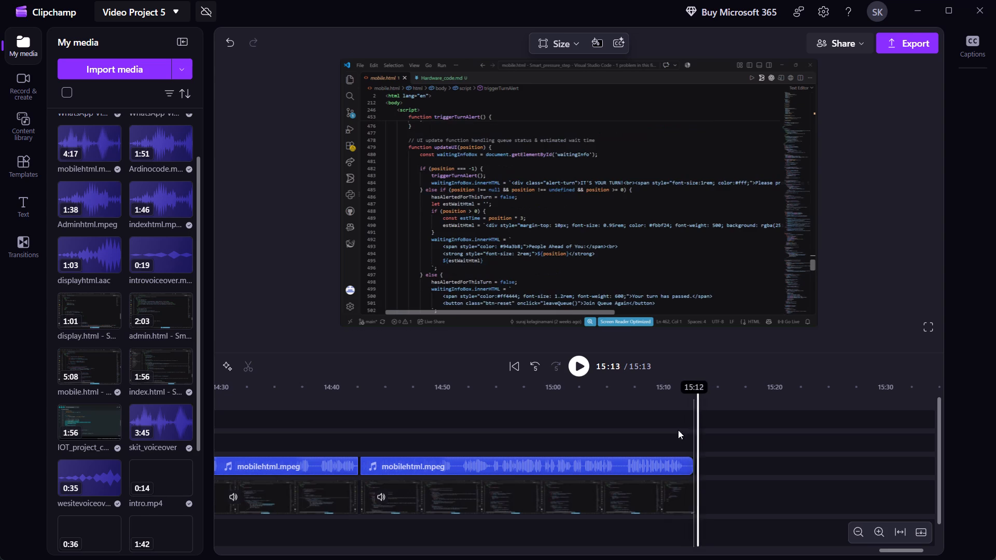
click(696, 435)
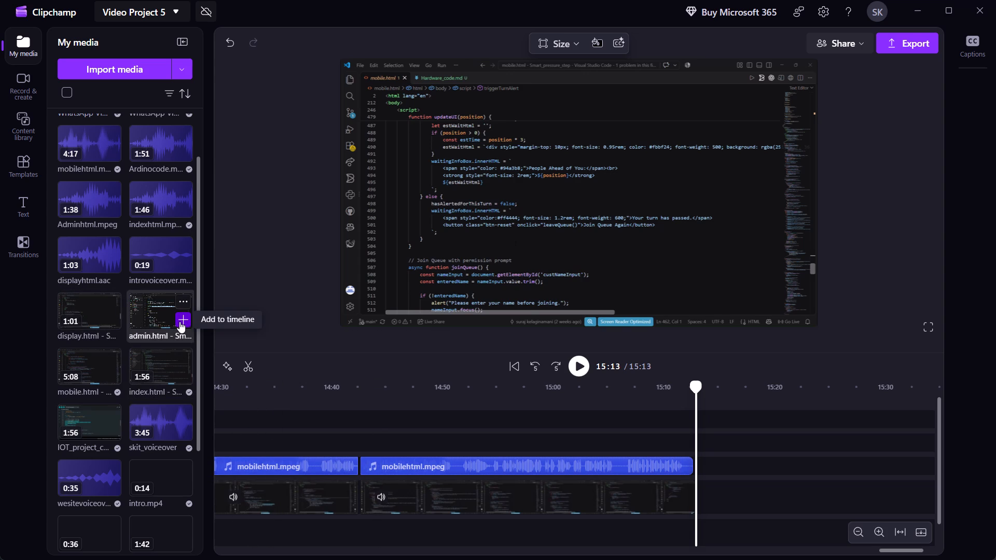
click(179, 321)
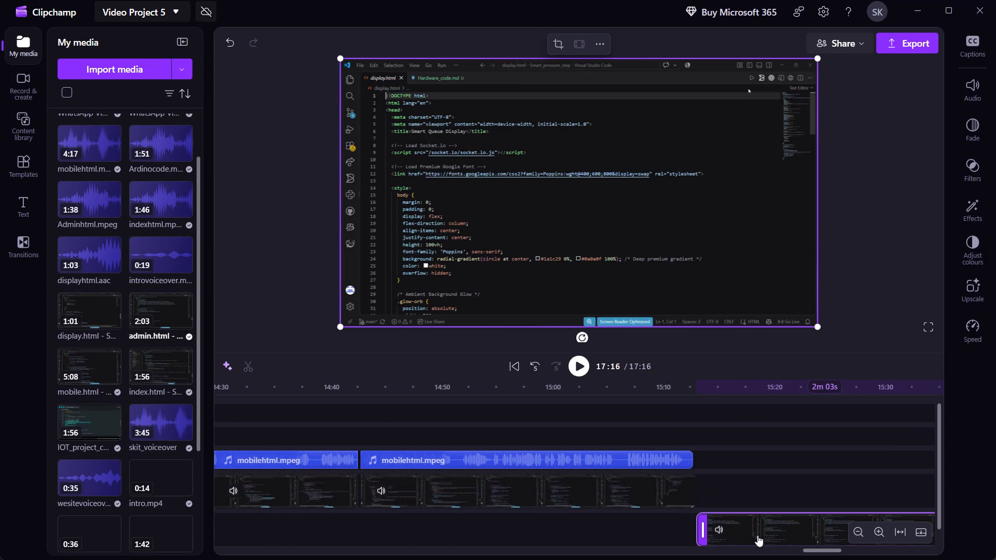
drag(779, 529, 770, 491)
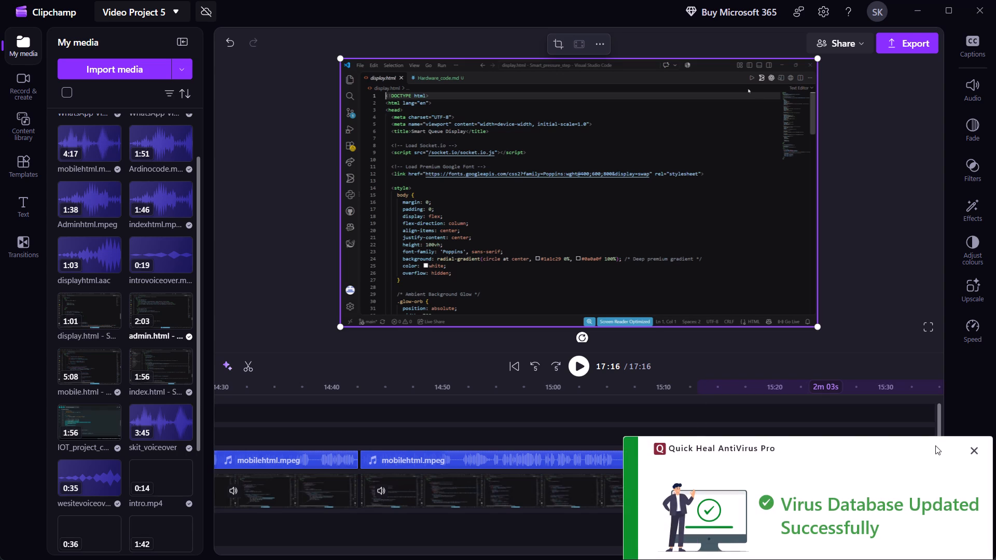
Add the Adminhtml.mpeg voiceover and move it to start at about 15:13, directly after the last mobilehtml.mpeg piece on the same track.
click(977, 447)
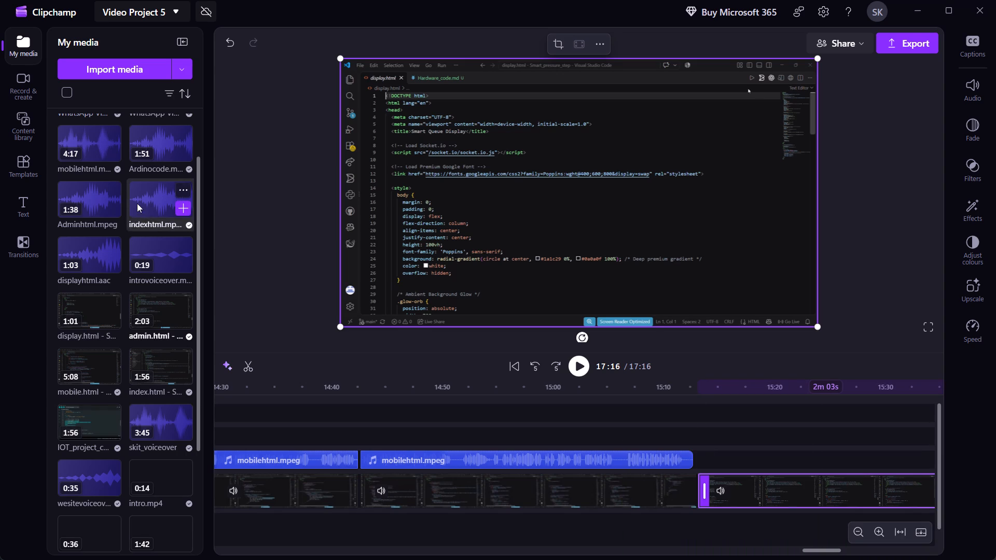
scroll(99, 179, up, 1)
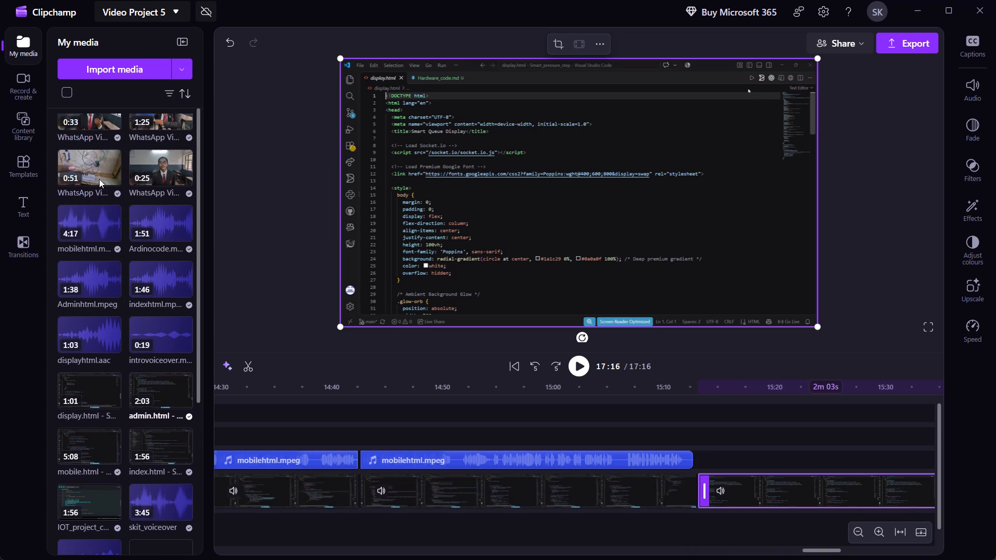
scroll(99, 179, up, 4)
scroll(99, 179, down, 1)
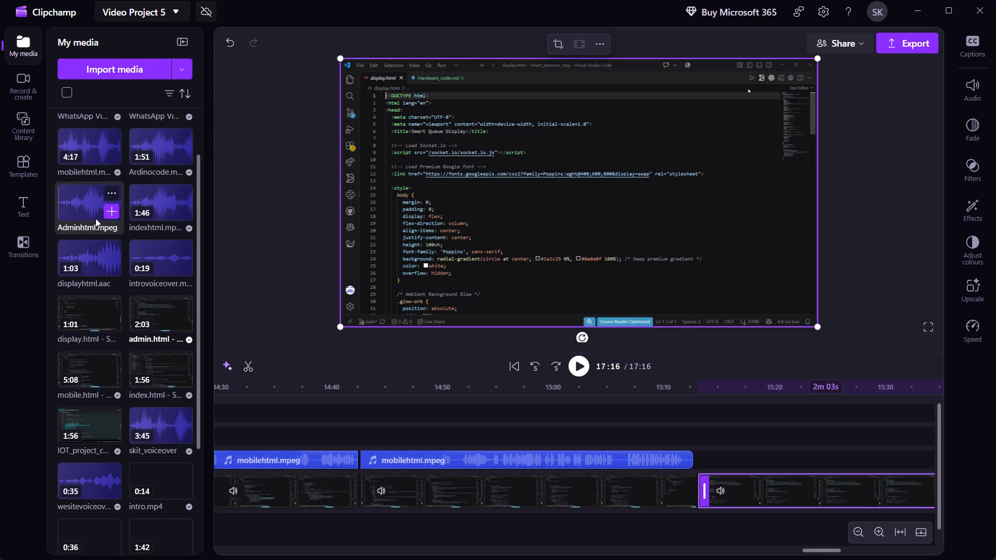
click(110, 217)
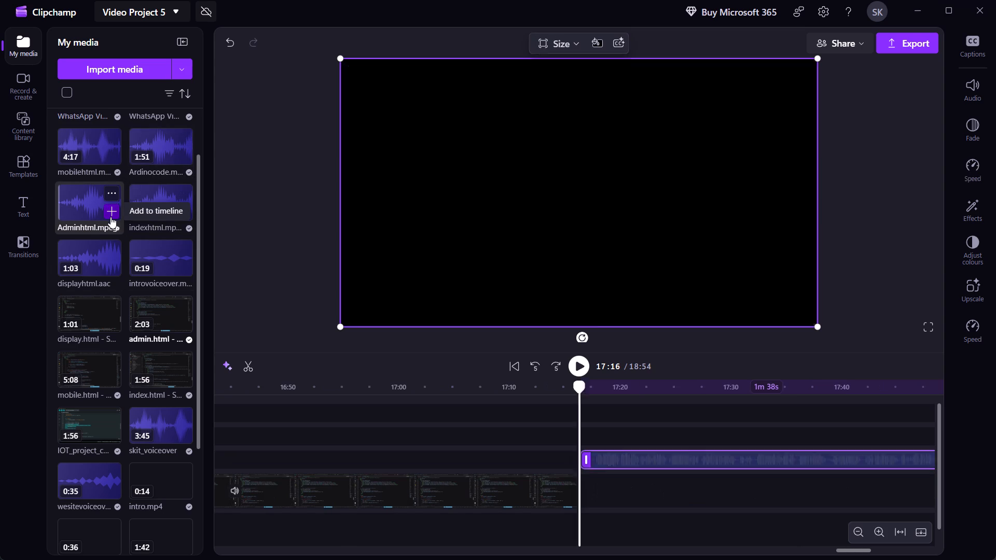
drag(659, 455, 390, 472)
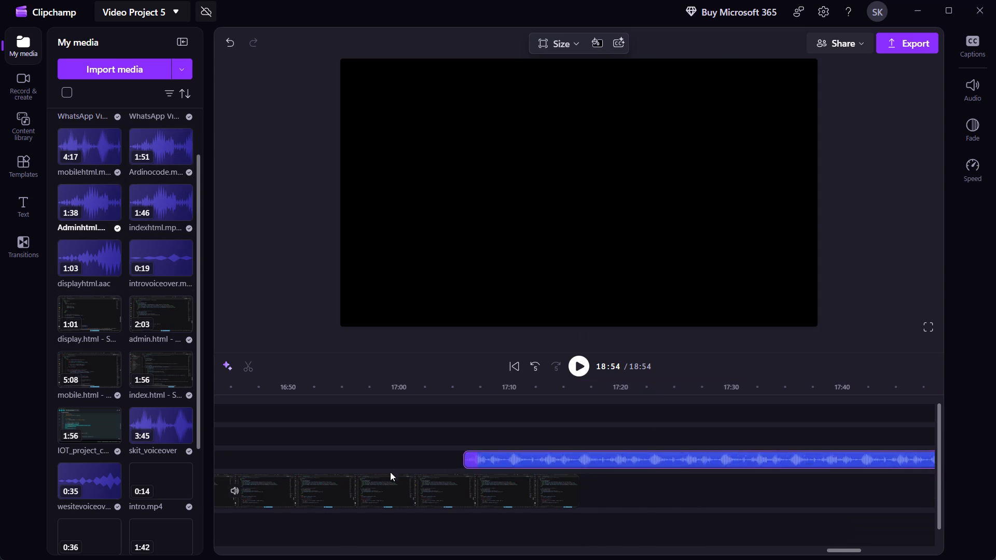
drag(390, 472, 159, 458)
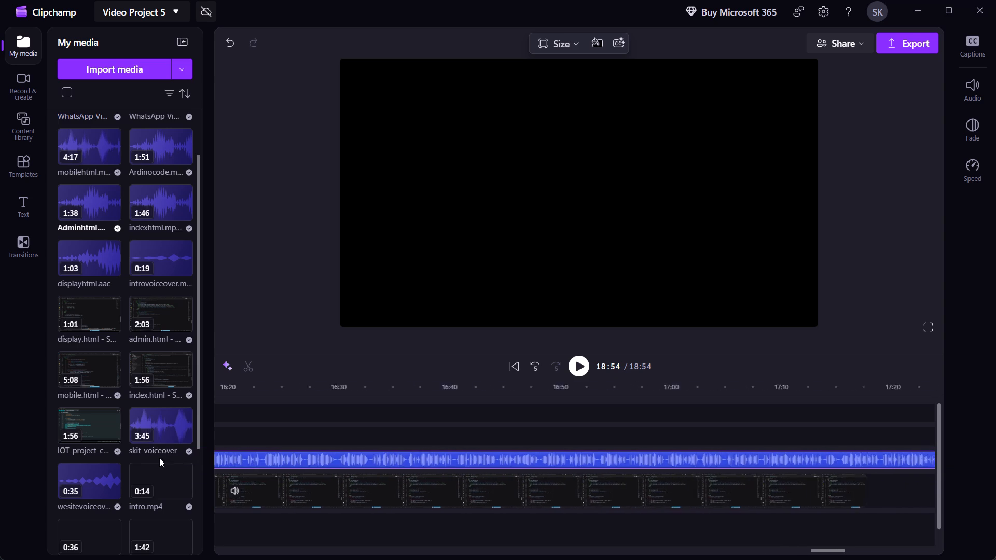
drag(159, 458, 188, 414)
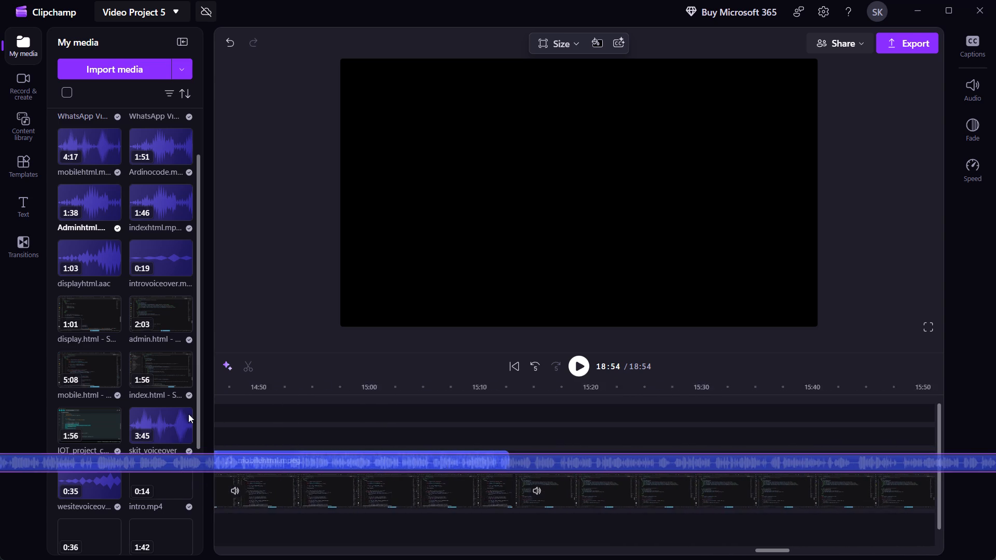
drag(188, 414, 634, 459)
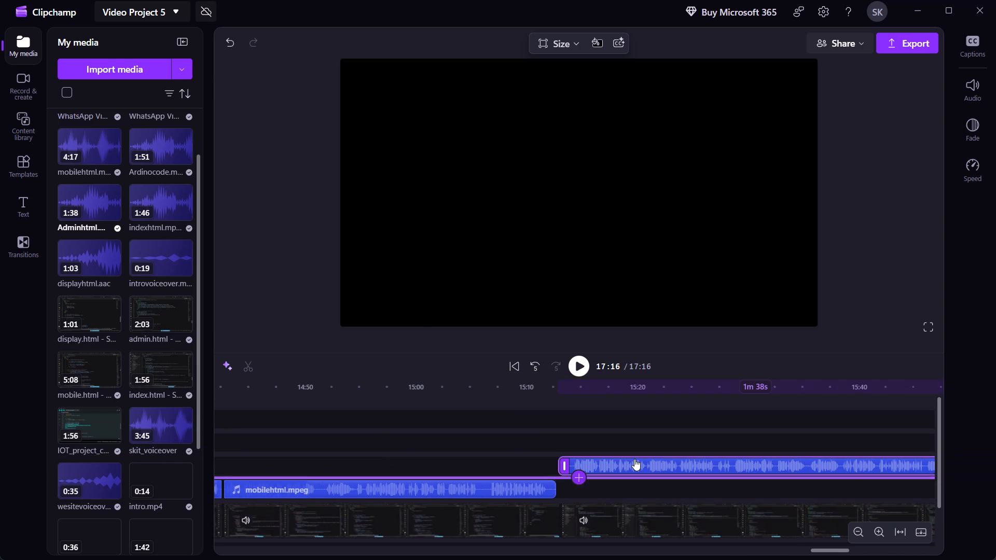
drag(631, 469, 627, 485)
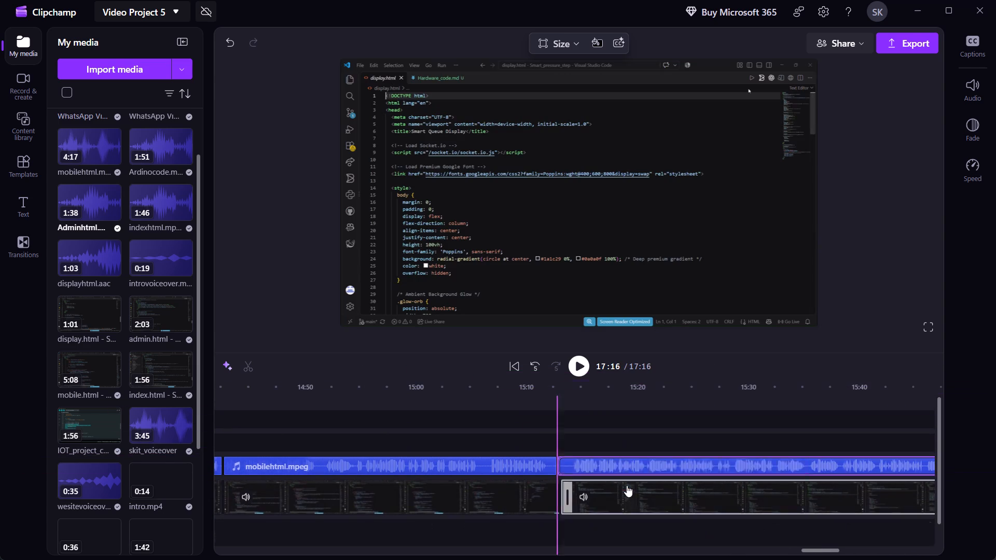
Play the start of the admin.html section, up to about 15:49, to compare the recording with the Adminhtml.mpeg voiceover.
click(579, 367)
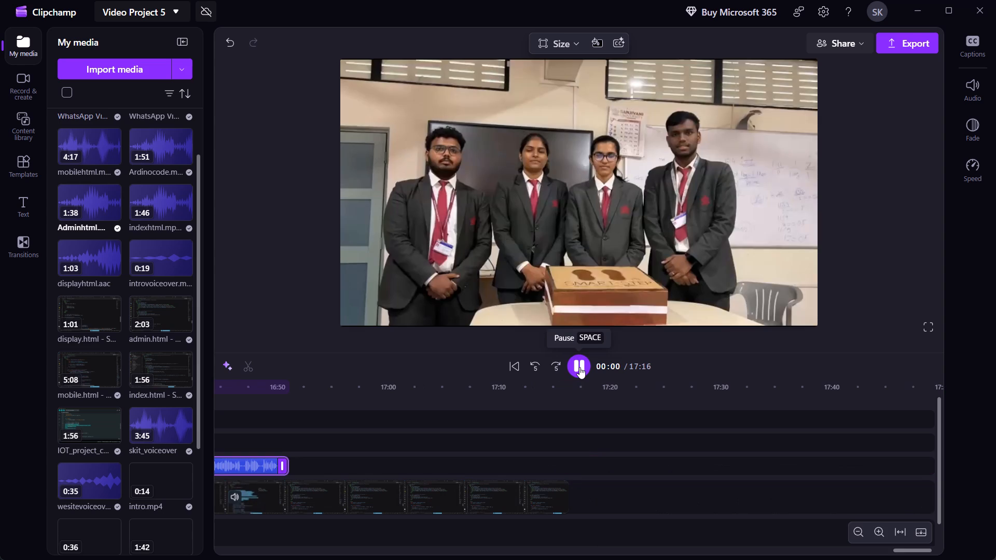
scroll(461, 439, right, 11)
scroll(461, 439, left, 2)
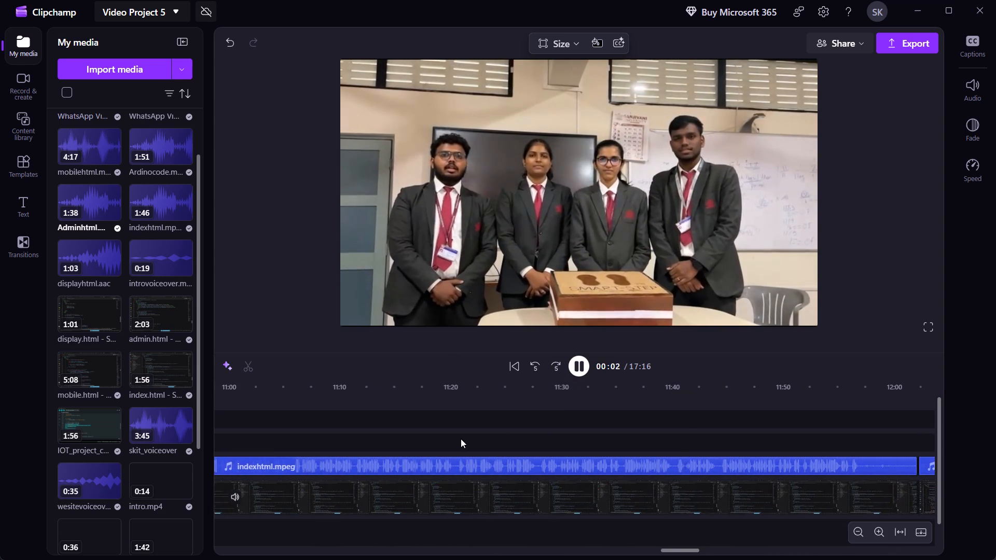
scroll(461, 439, left, 2)
scroll(702, 431, left, 7)
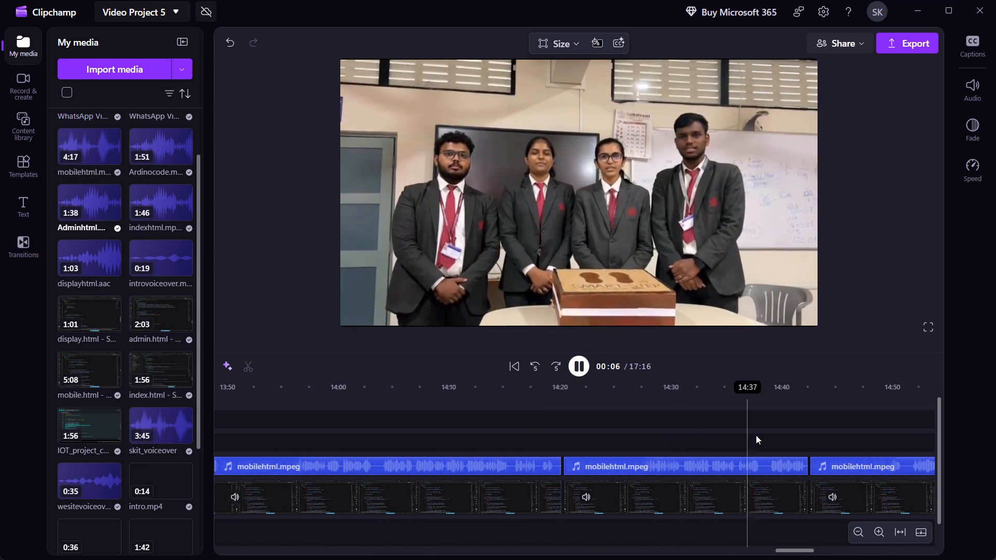
scroll(756, 435, left, 7)
scroll(756, 435, right, 1)
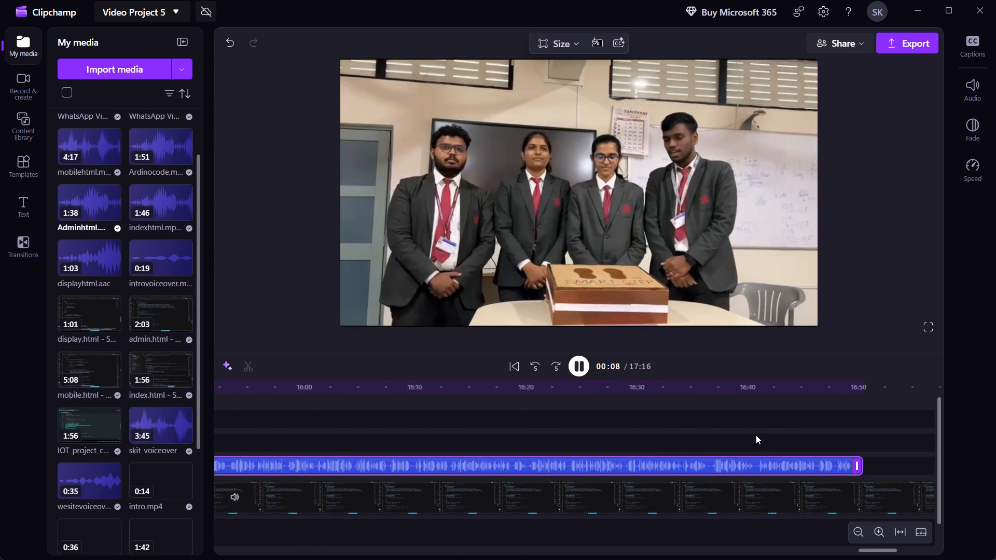
scroll(756, 435, right, 4)
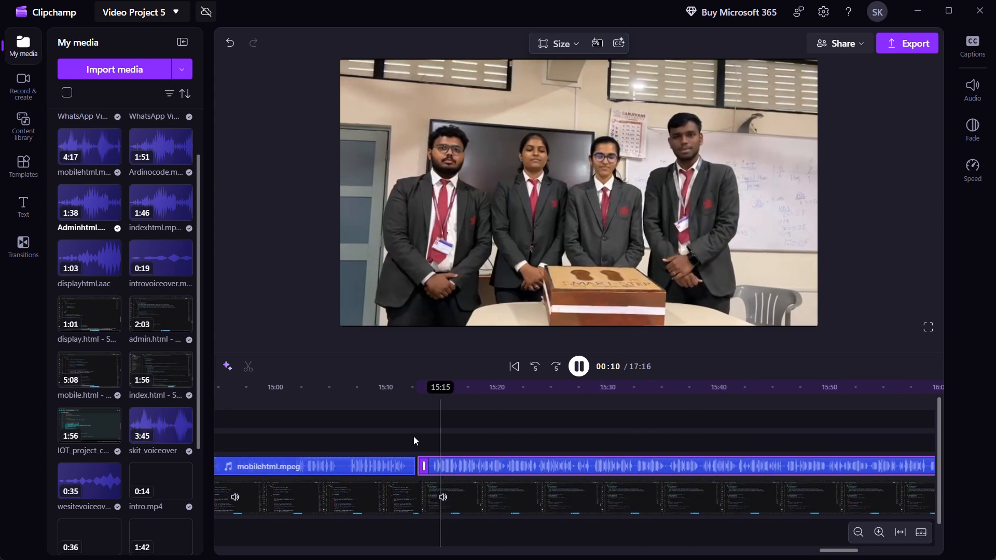
click(403, 433)
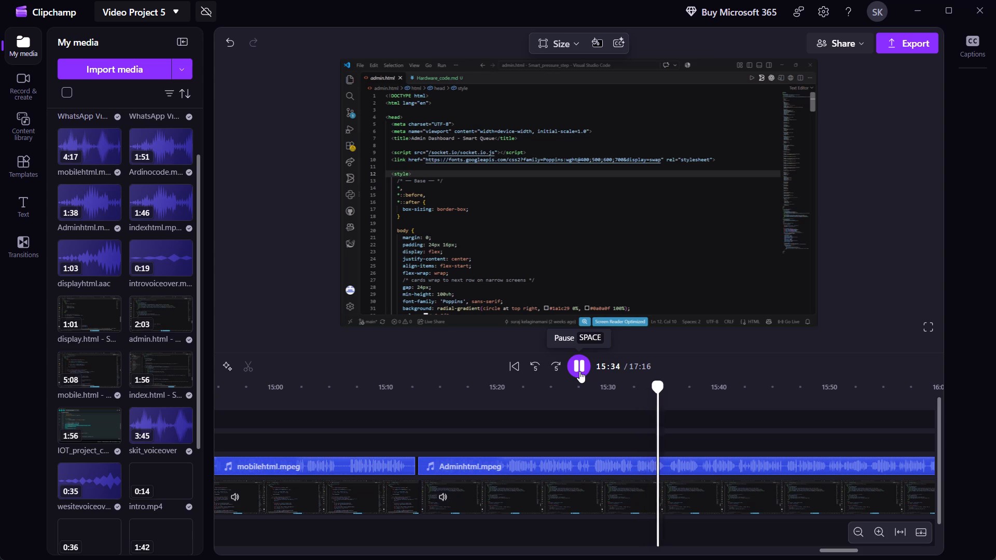
click(615, 394)
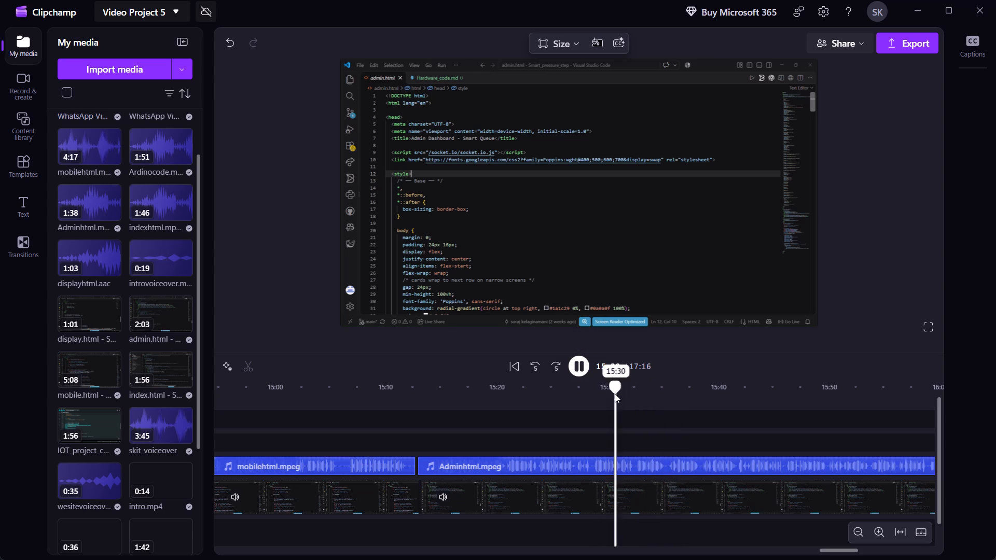
click(631, 394)
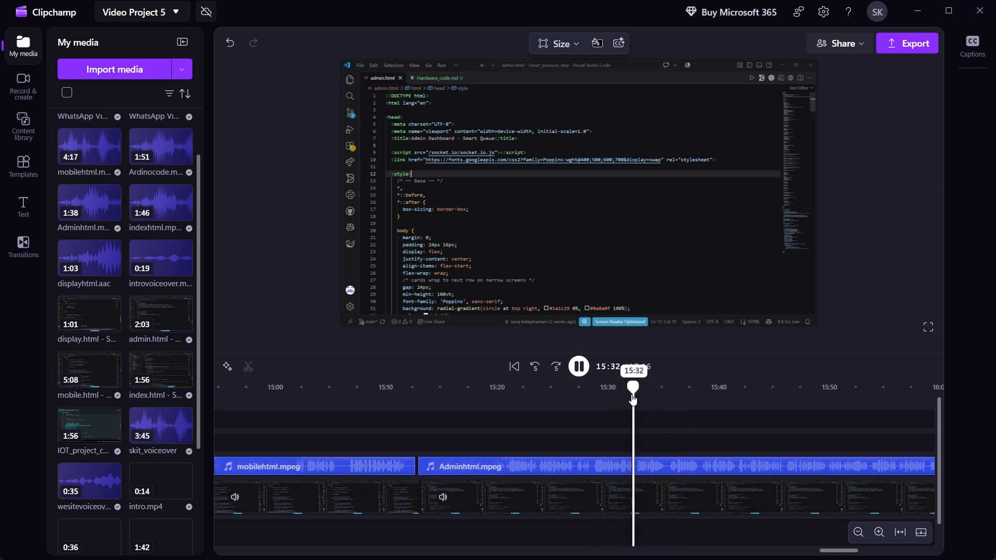
click(574, 360)
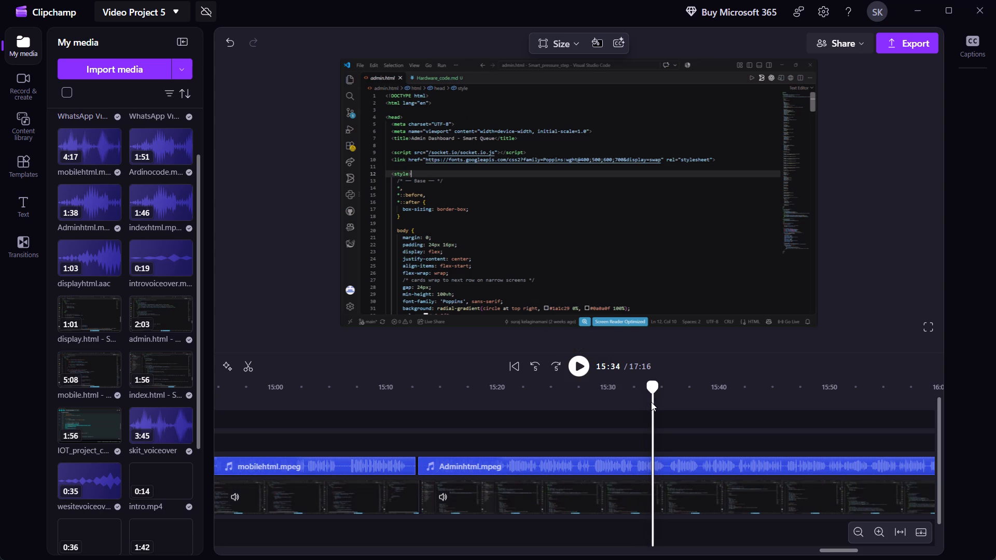
click(580, 369)
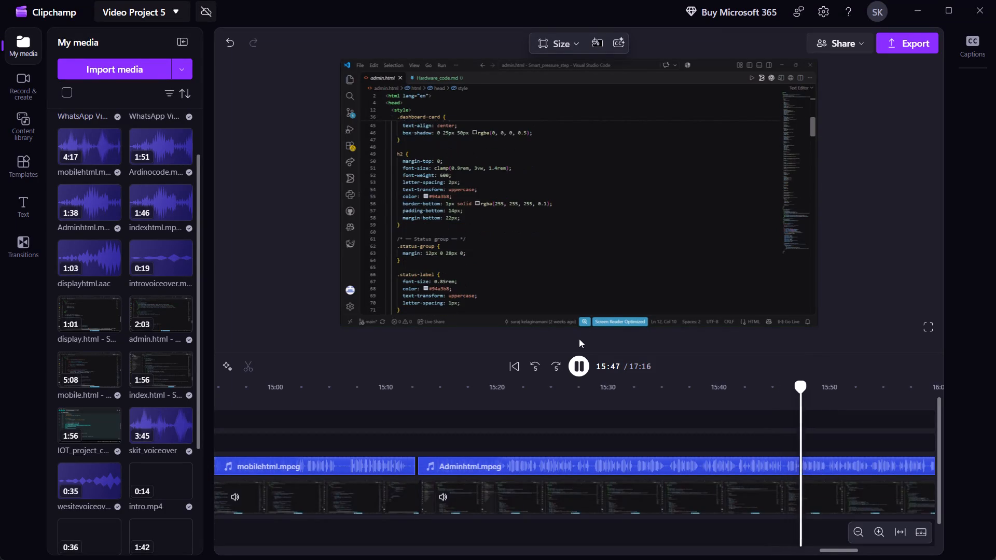
click(585, 367)
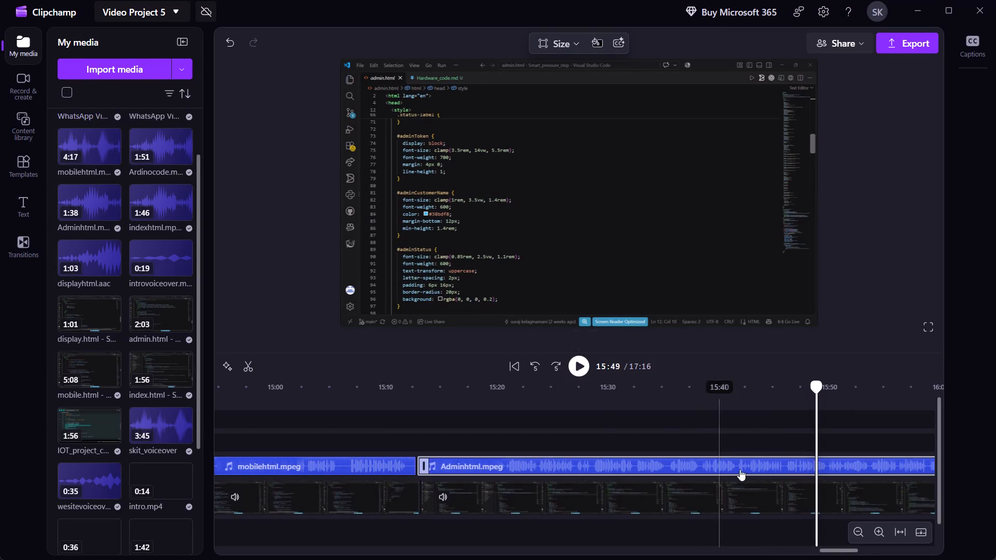
Split the admin.html recording at about 15:46 and delete the piece before the split.
click(792, 491)
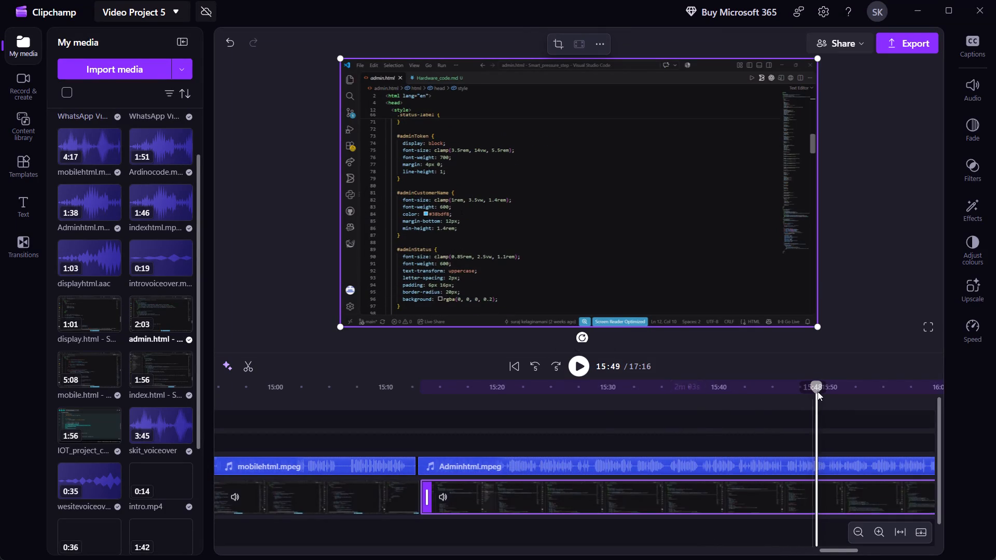
drag(817, 389, 783, 401)
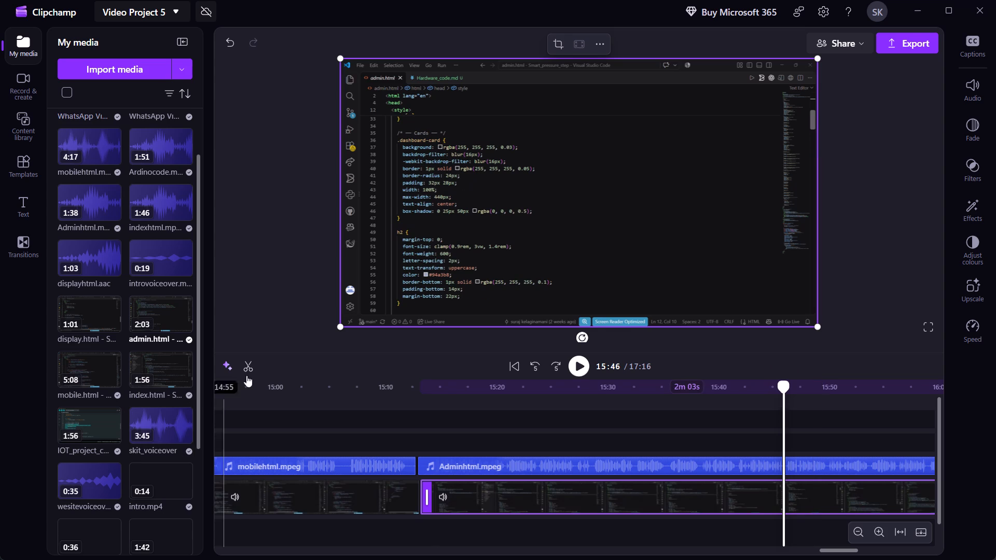
click(249, 366)
click(541, 493)
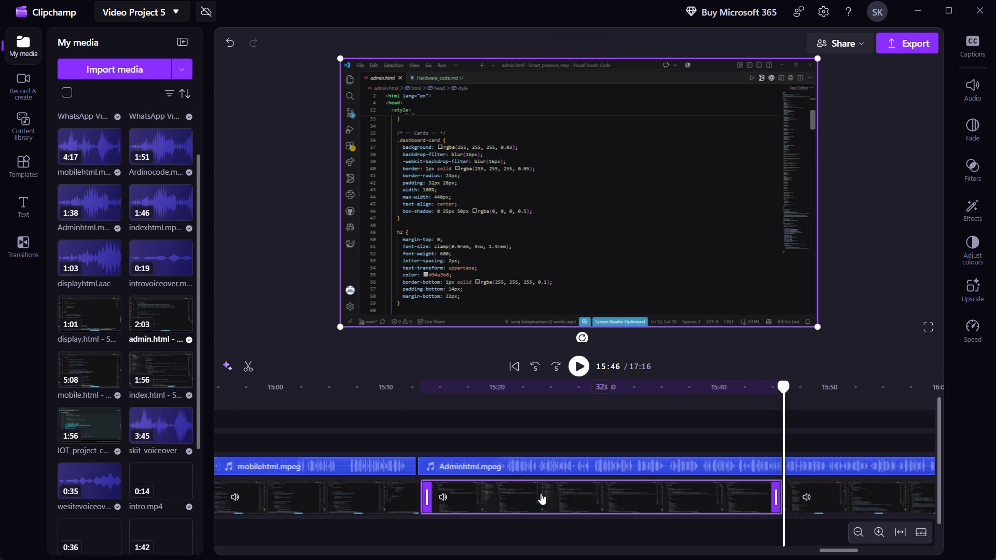
key(Delete)
Move the remaining admin.html recording earlier to start at about 15:32, and play it against the voiceover from 15:46.
drag(869, 488, 596, 478)
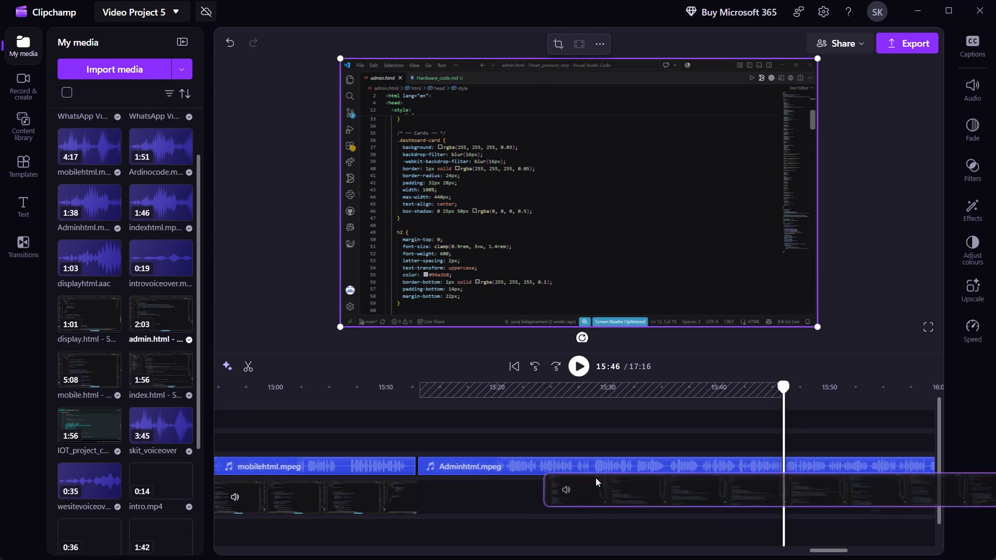
drag(596, 478, 807, 497)
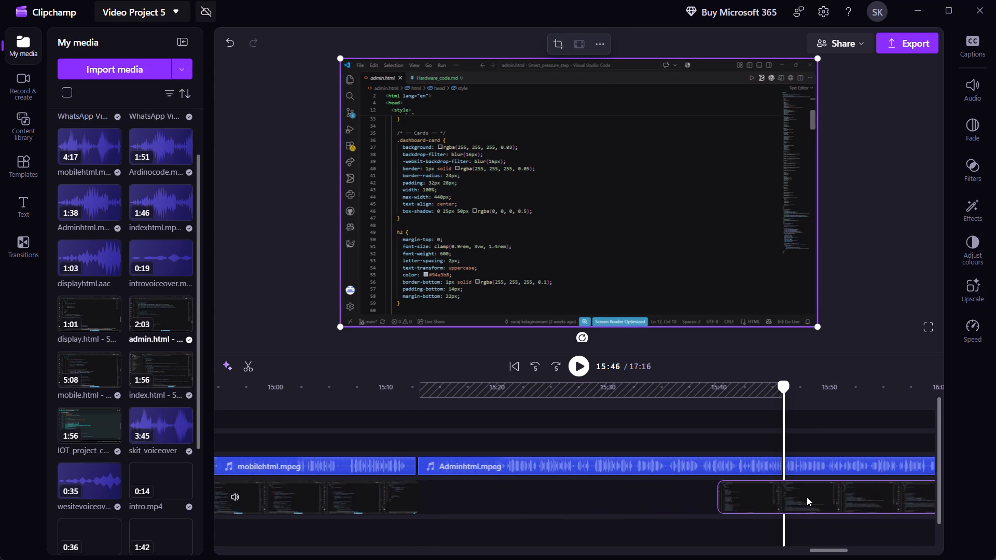
drag(807, 497, 748, 487)
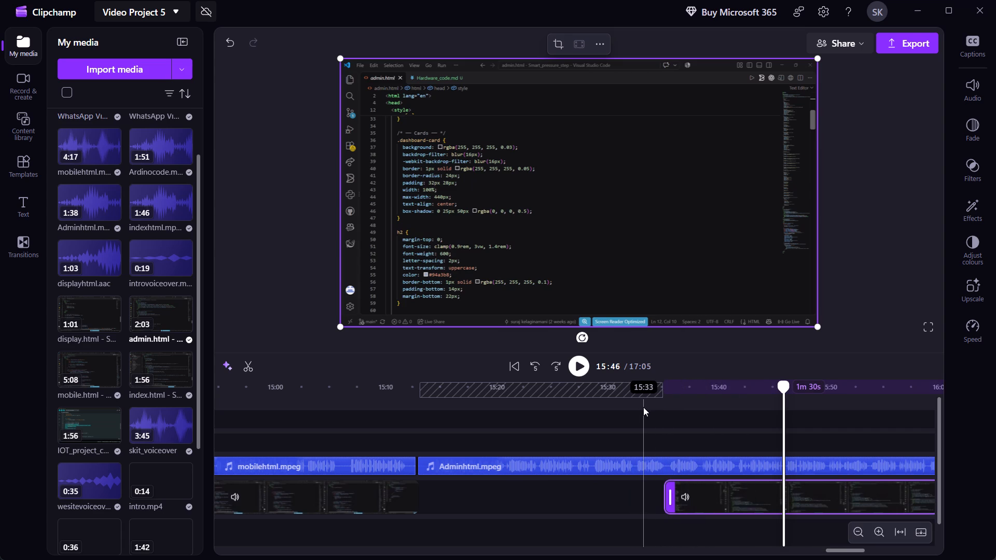
drag(717, 497, 686, 493)
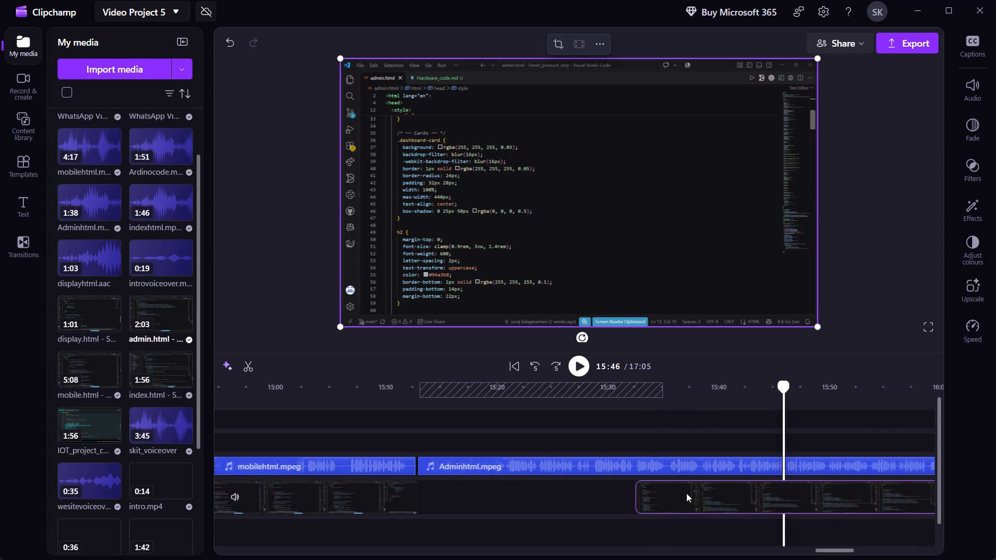
drag(686, 493, 687, 493)
click(579, 360)
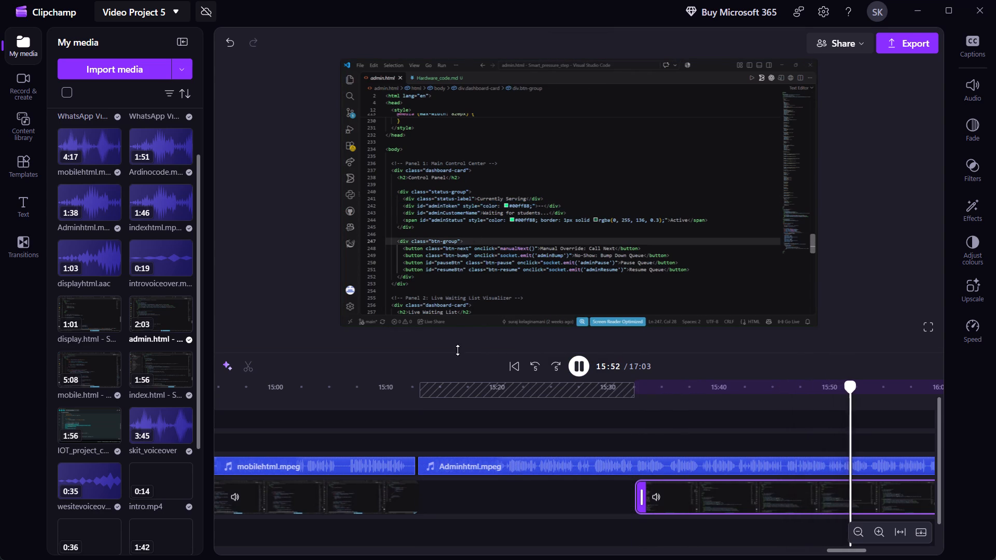
Extend the start of the admin.html recording back to about 15:13, where the mobile.html recording ends, and continue playback from 15:53.
drag(642, 492, 435, 493)
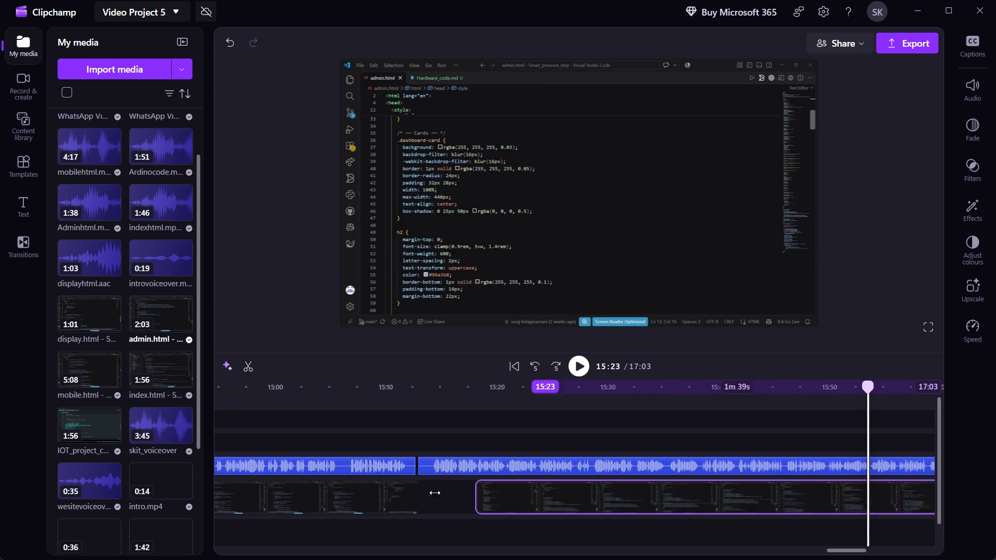
drag(435, 493, 425, 493)
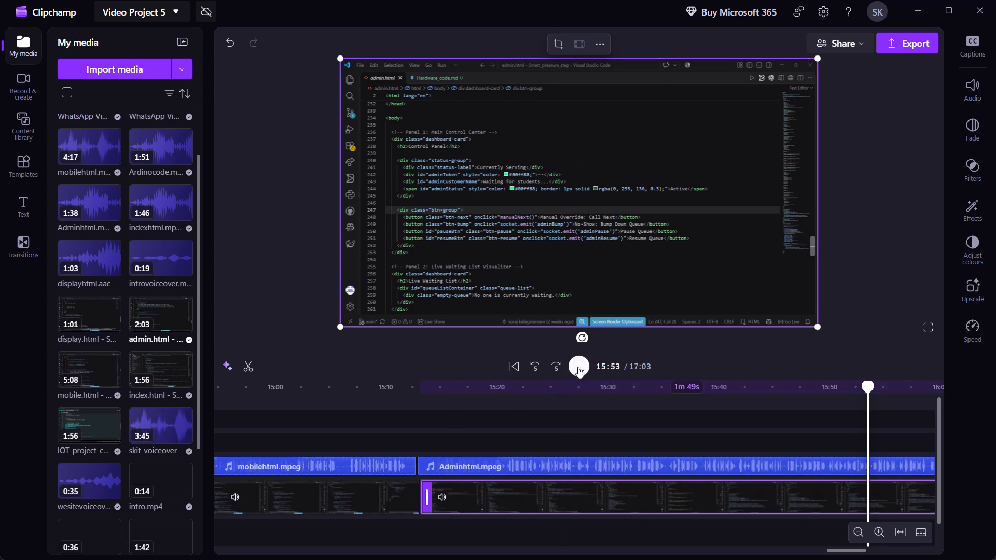
click(579, 365)
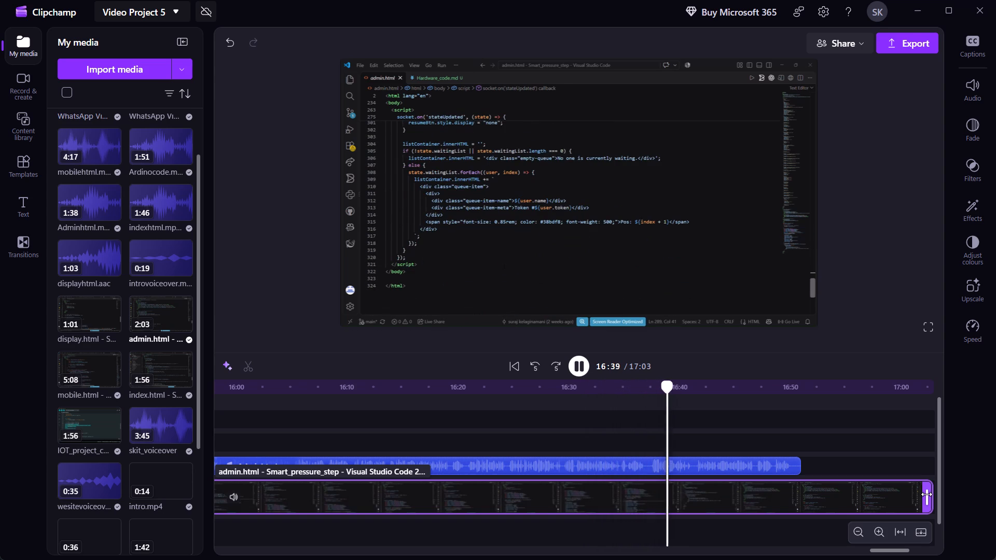
Trim the end of the admin.html recording to about 16:51, level with the Adminhtml.mpeg voiceover's end, and play the closing seconds.
drag(926, 494, 813, 493)
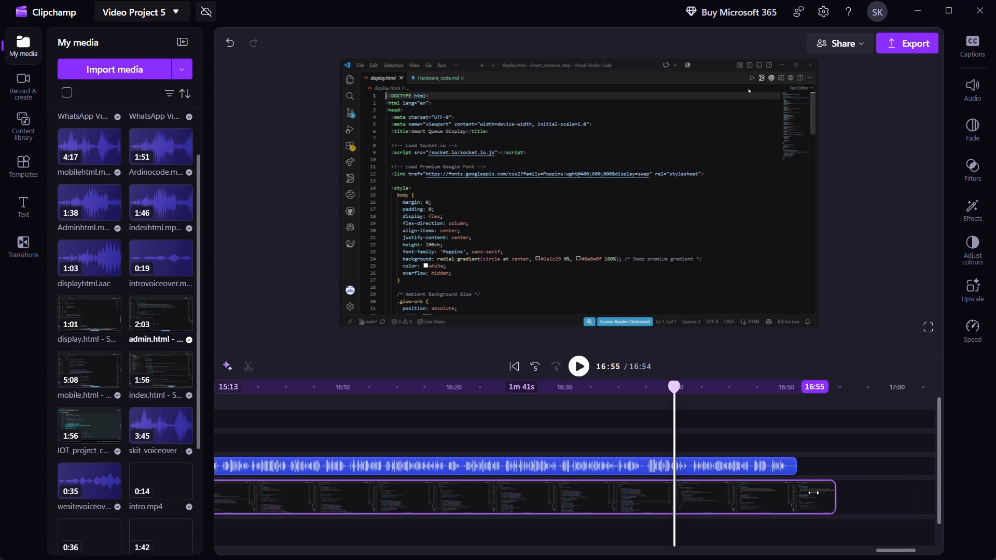
drag(813, 493, 794, 493)
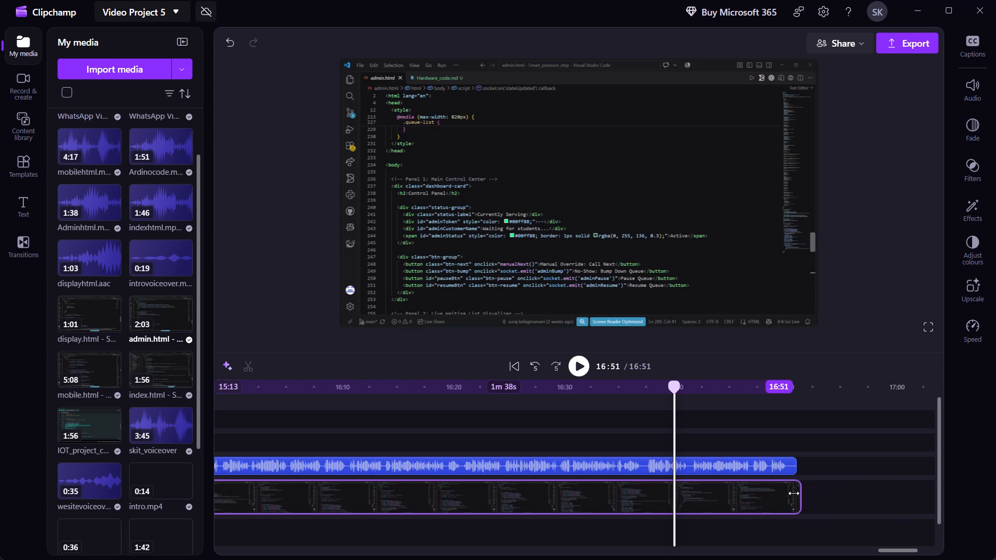
drag(794, 493, 792, 493)
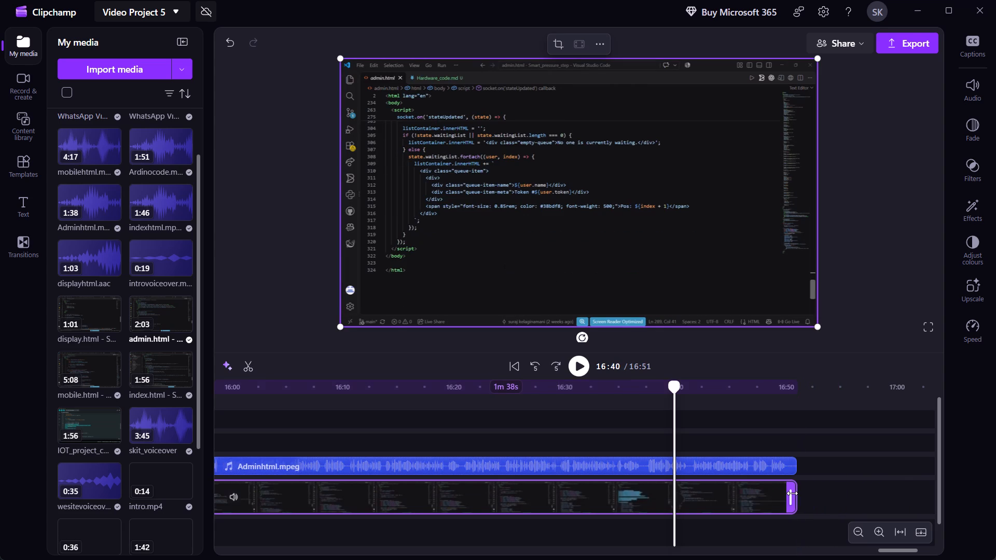
click(576, 368)
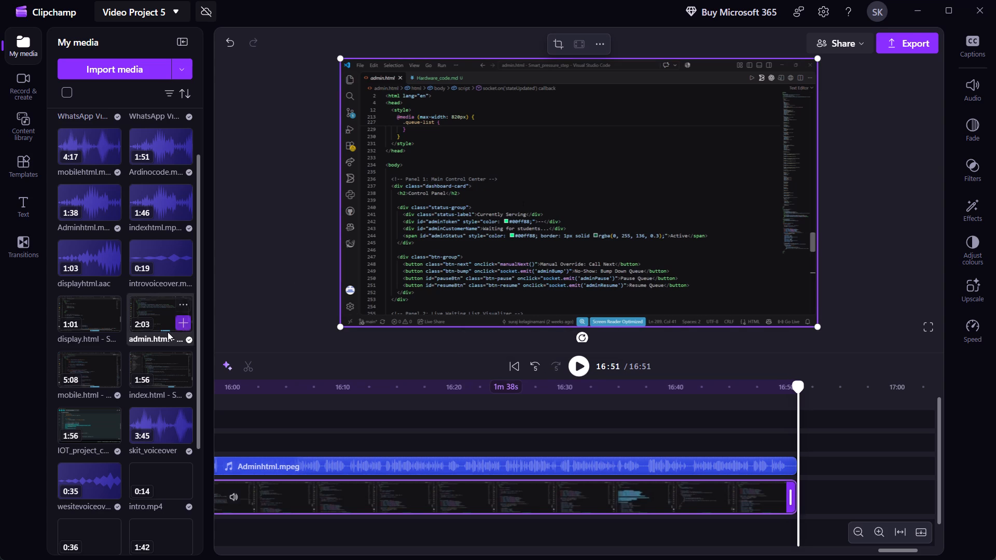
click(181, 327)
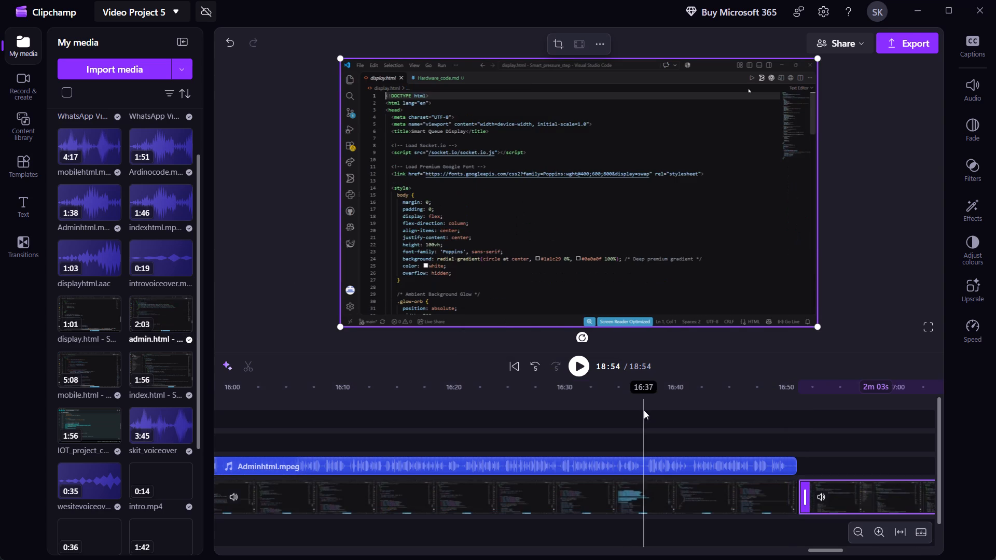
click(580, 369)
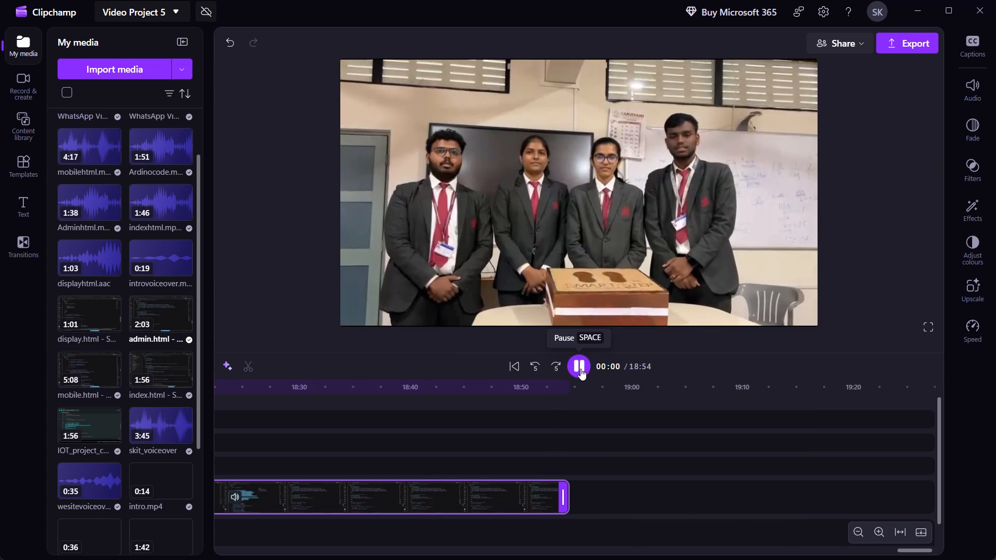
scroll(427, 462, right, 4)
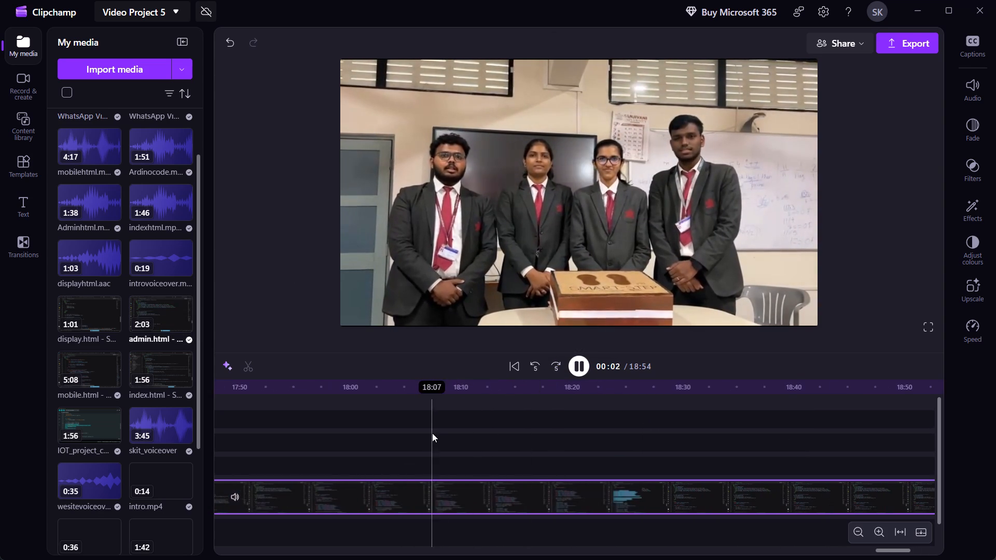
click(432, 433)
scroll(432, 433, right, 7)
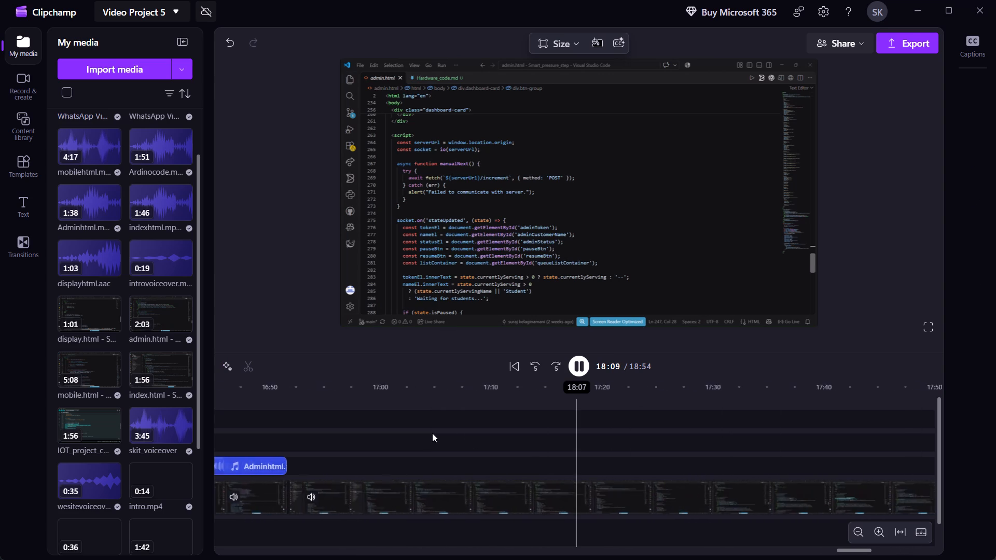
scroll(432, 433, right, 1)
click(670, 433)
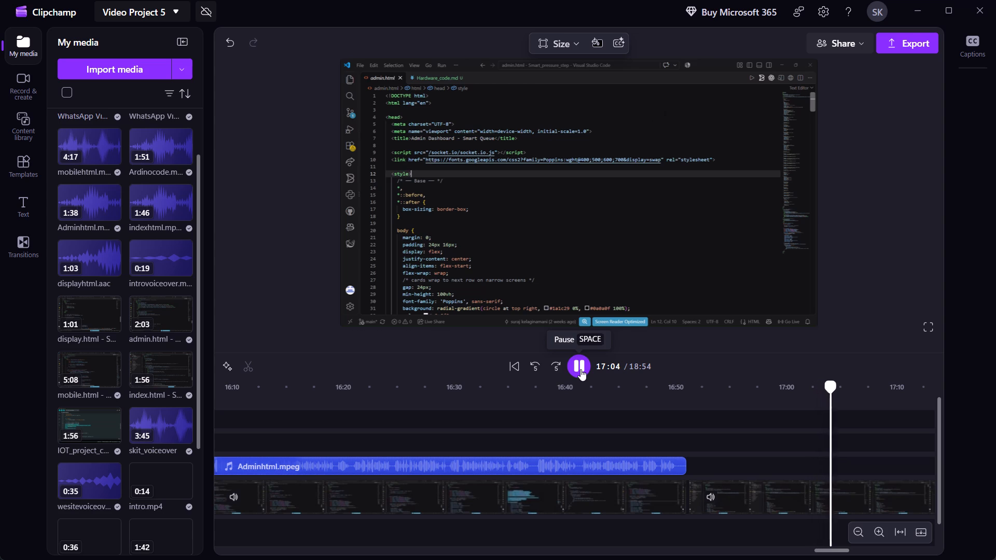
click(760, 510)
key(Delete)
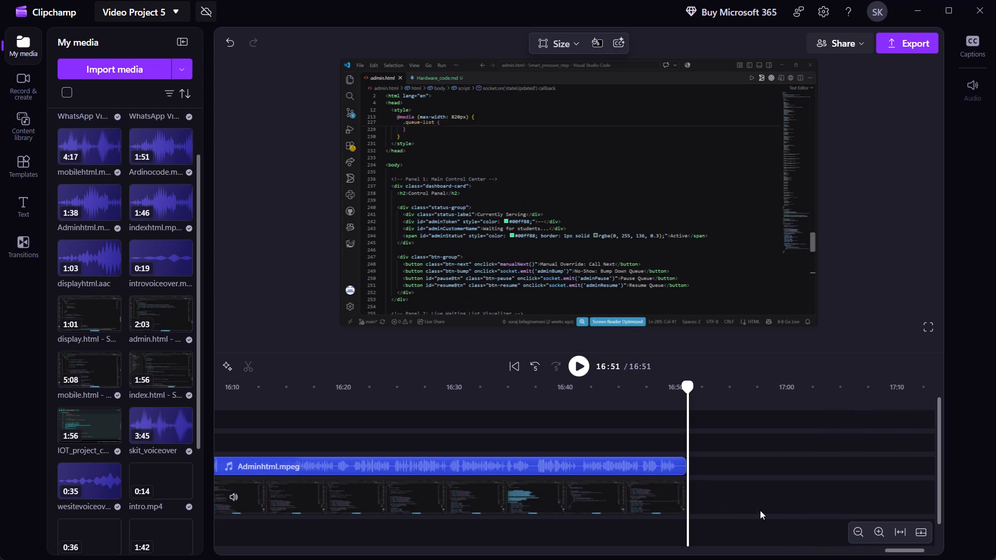
Add the display.html recording at 16:51, directly after the admin.html recording, and play its opening to about 17:09.
click(77, 324)
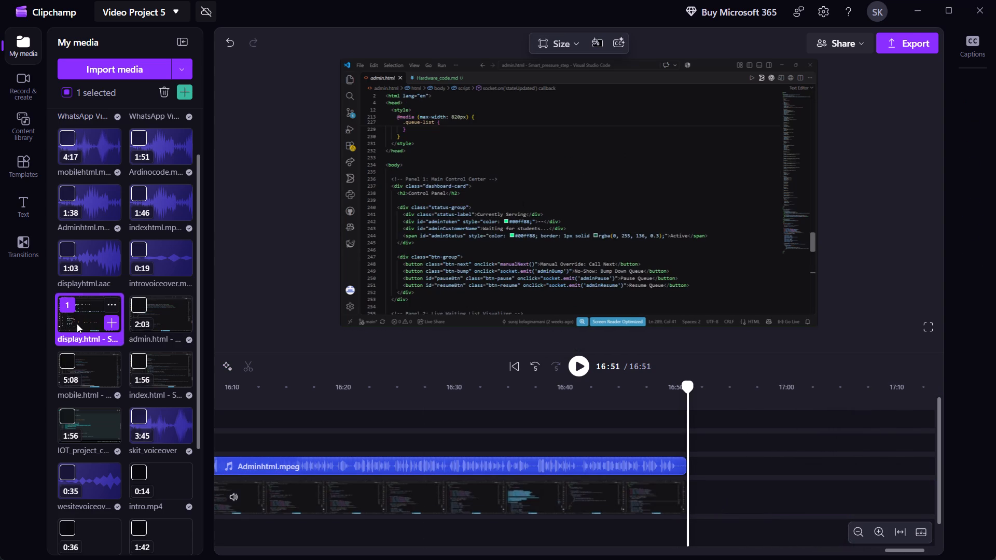
click(108, 323)
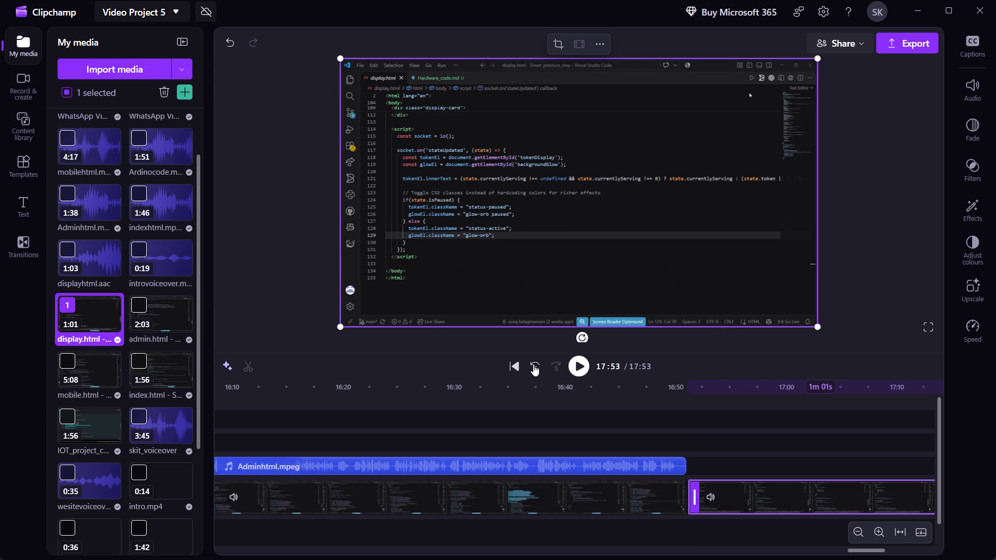
click(828, 440)
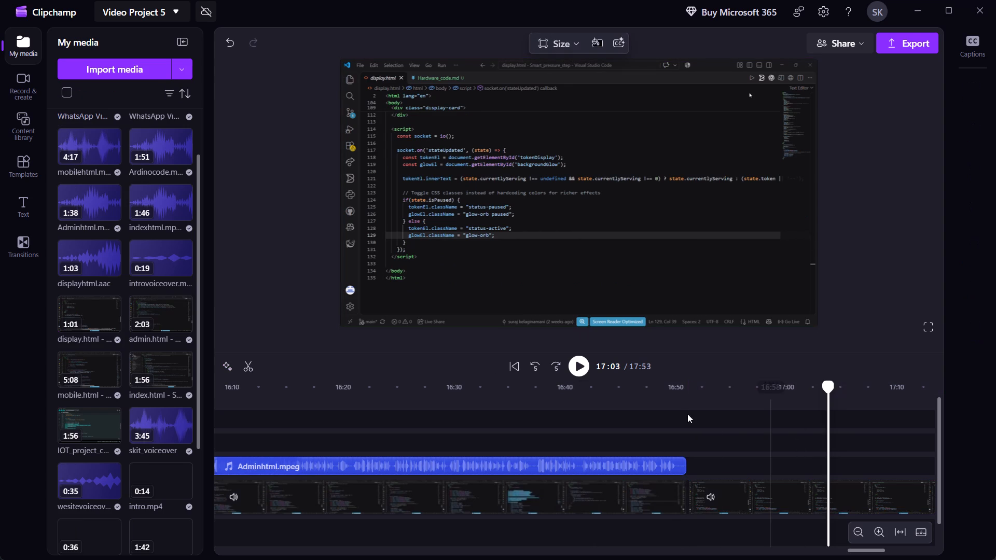
click(699, 412)
click(584, 365)
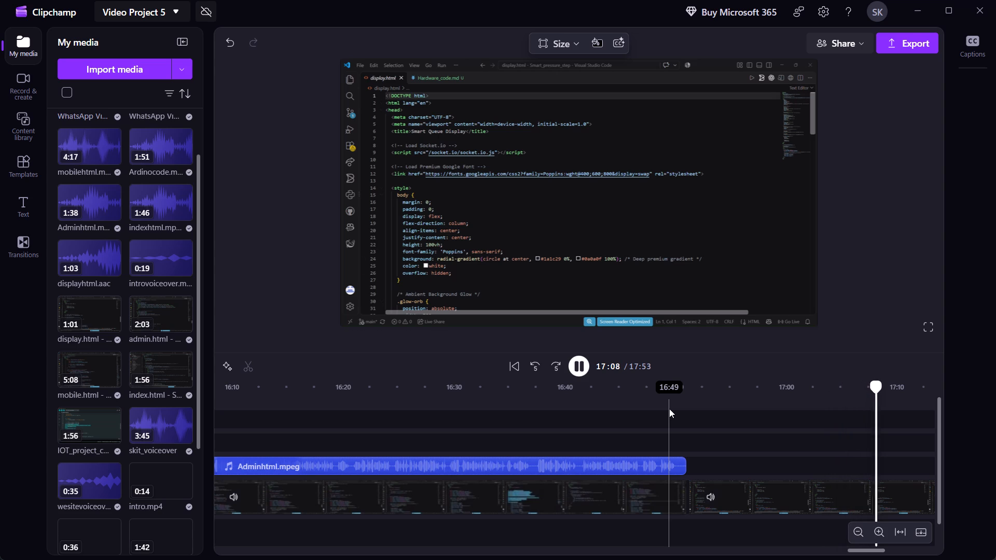
click(577, 366)
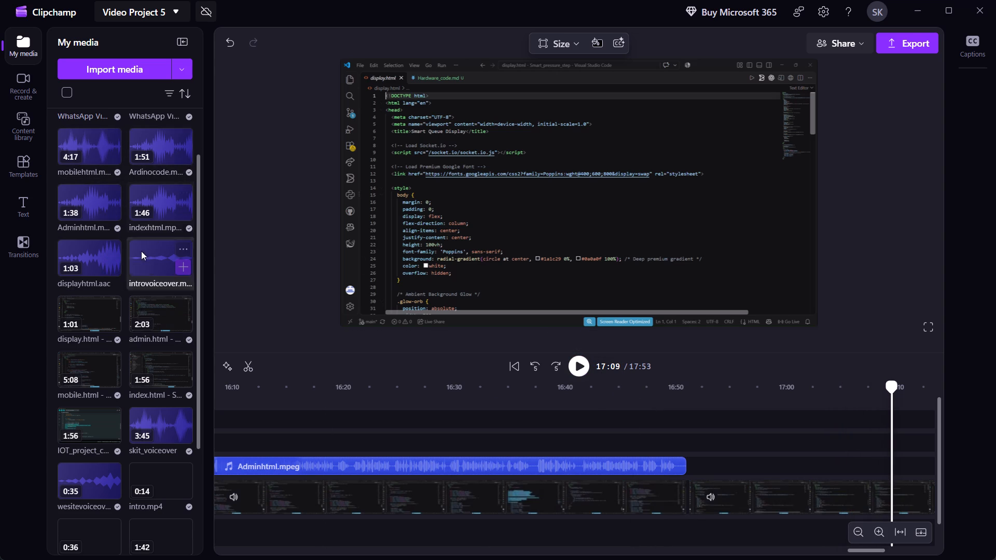
Add the displayhtml.aac voiceover and move it to start at about 16:52, just after the Adminhtml.mpeg voiceover.
click(112, 267)
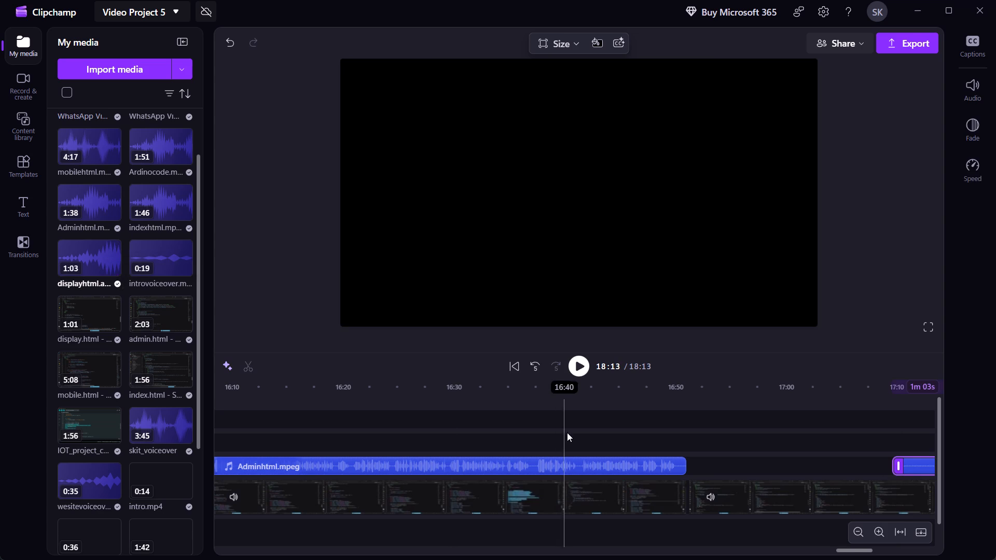
drag(912, 465, 727, 467)
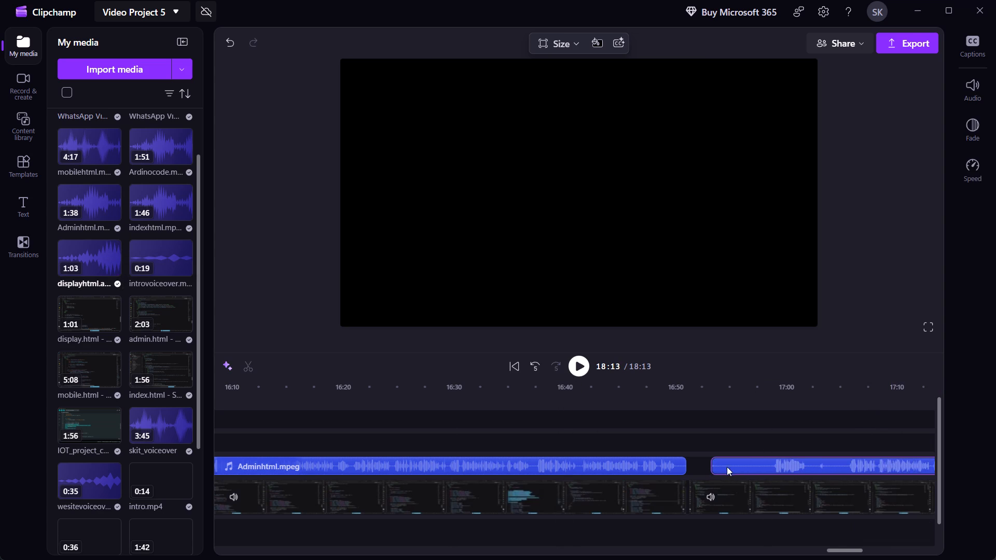
drag(727, 467, 707, 466)
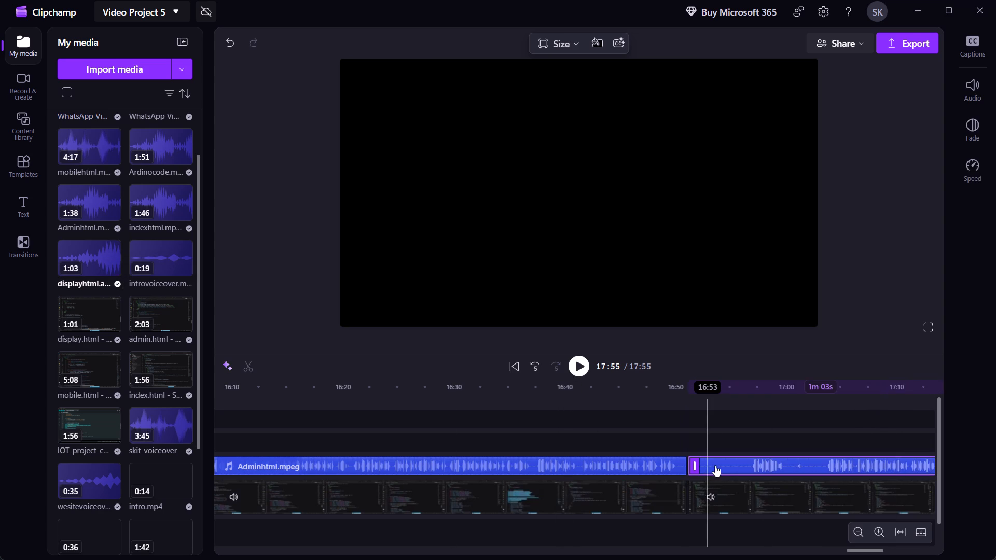
drag(715, 465, 720, 465)
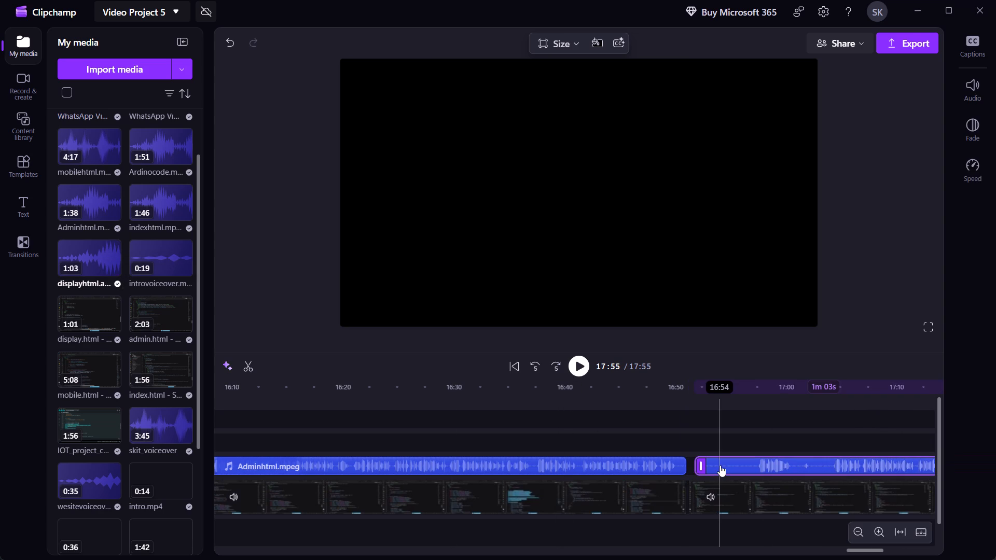
Play the opening of the displayhtml.aac voiceover, split it at about 17:04 and delete the piece before the split.
click(582, 363)
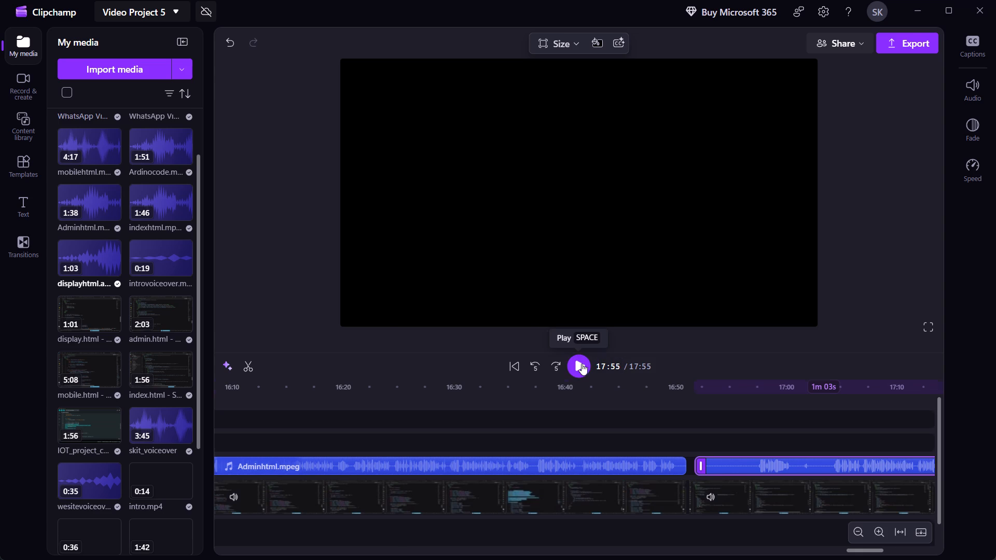
click(310, 431)
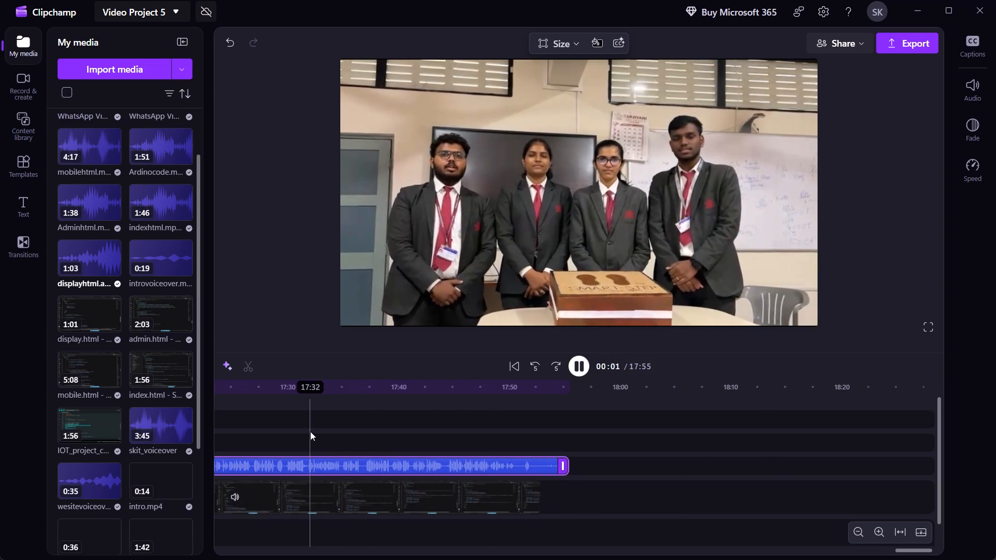
scroll(310, 431, right, 6)
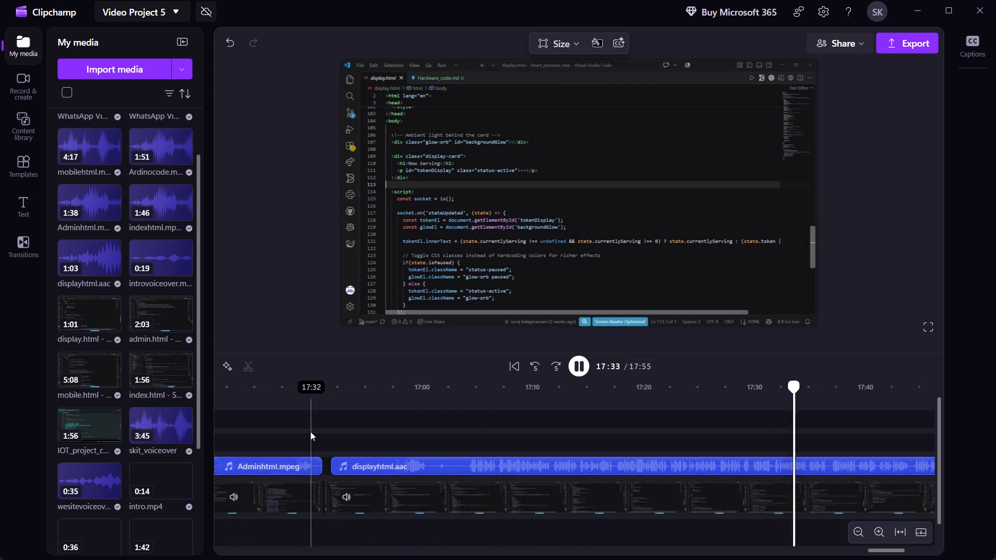
scroll(310, 431, right, 2)
click(530, 428)
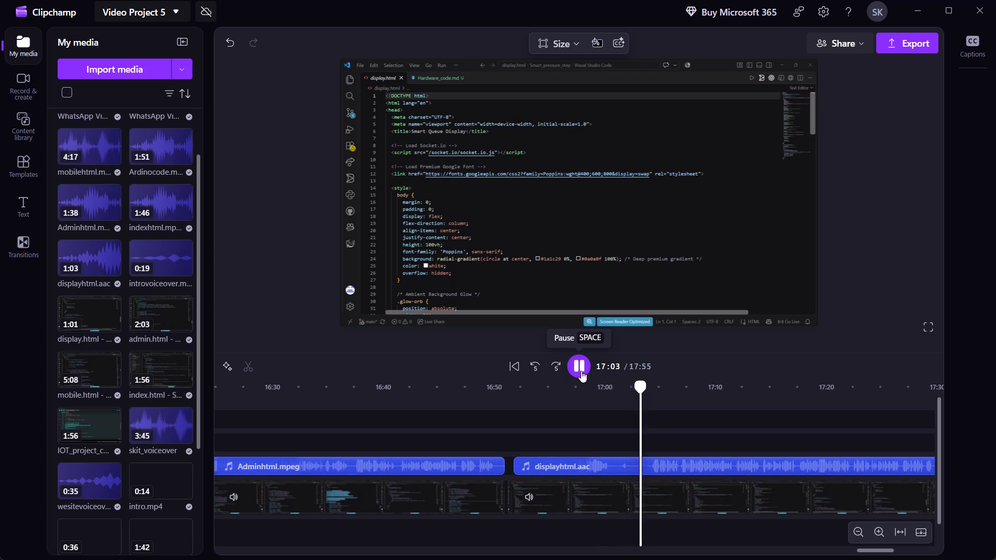
click(583, 370)
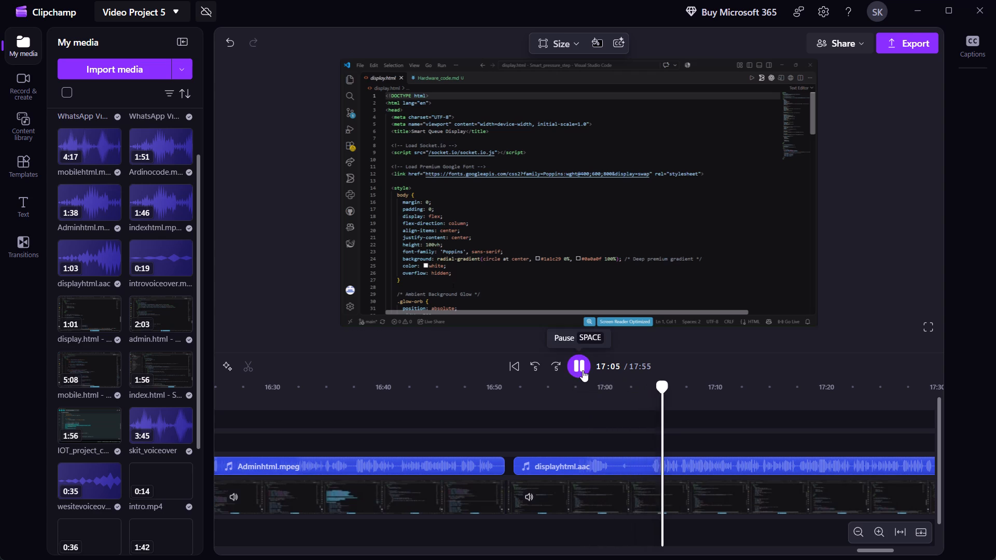
click(651, 446)
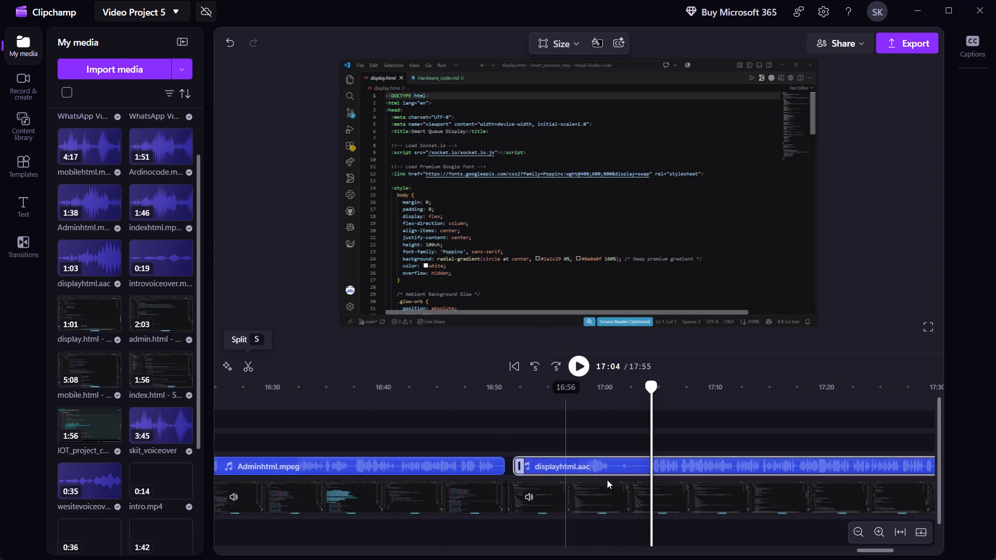
click(595, 466)
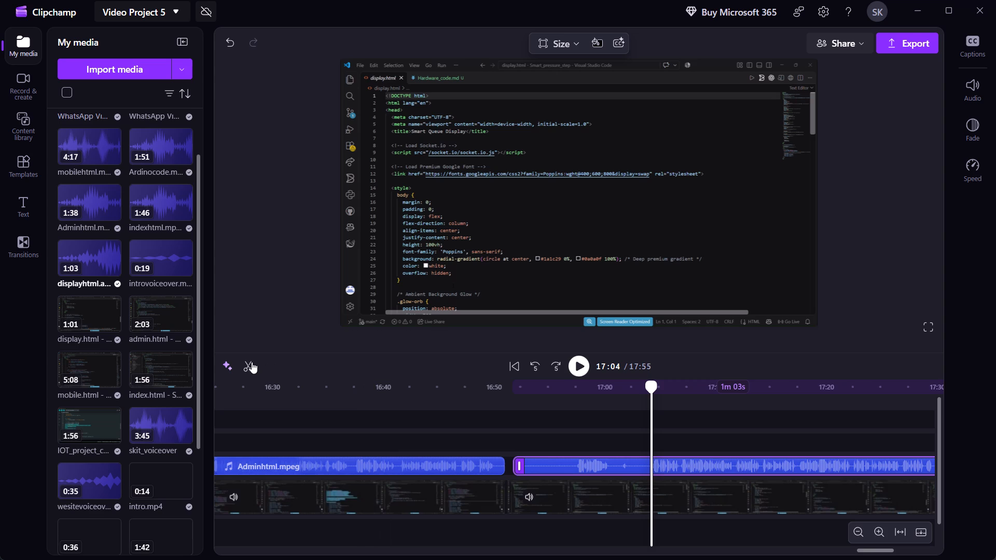
click(249, 363)
click(601, 470)
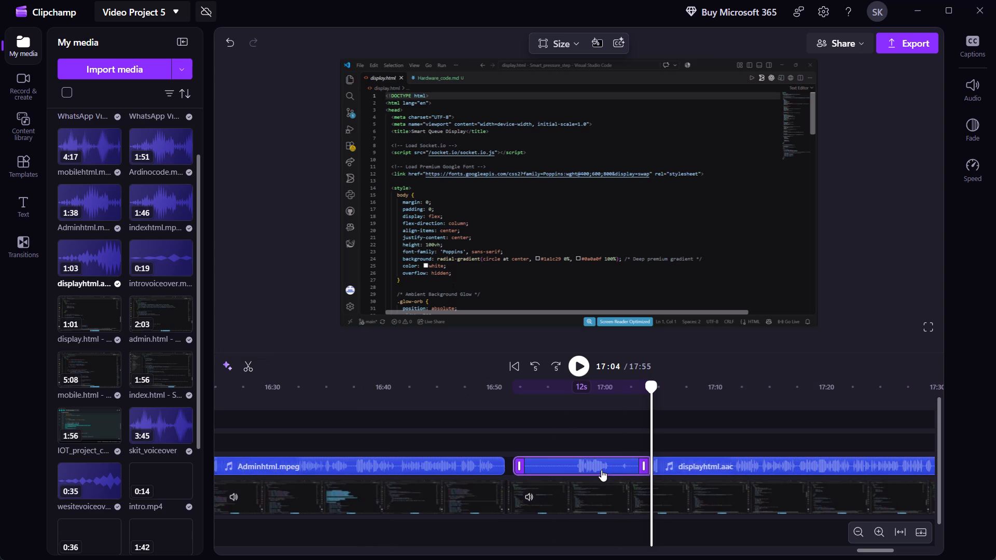
key(Delete)
Move the remaining displayhtml.aac voiceover to start at about 16:51, where Adminhtml.mpeg ends, and play it against the display.html recording to 17:31.
drag(690, 467, 542, 464)
click(513, 412)
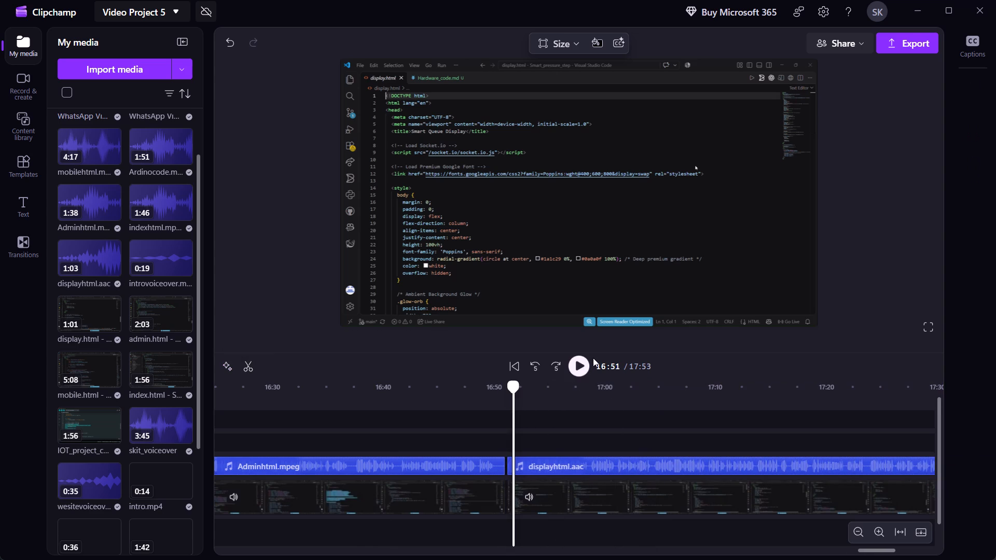
drag(593, 358, 585, 362)
click(585, 362)
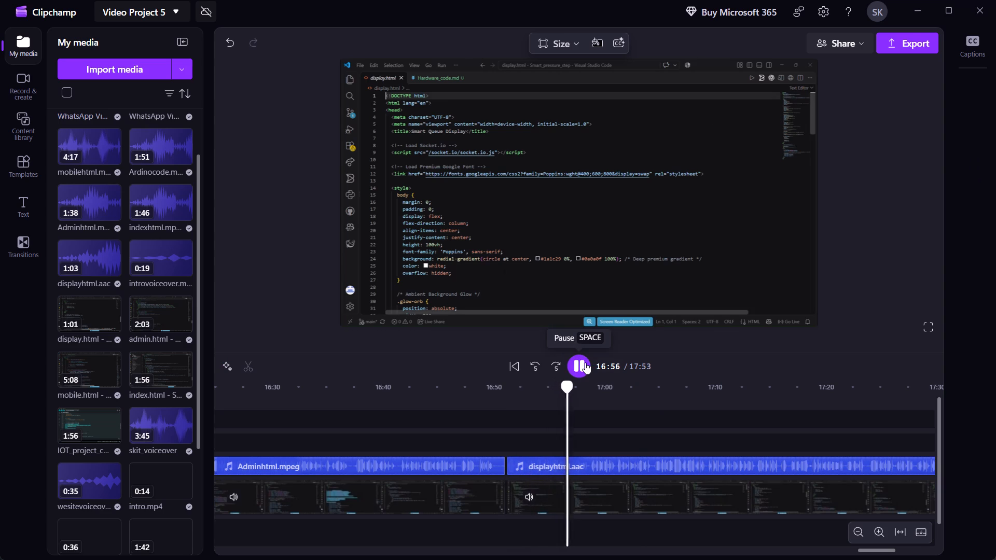
click(582, 409)
click(582, 409)
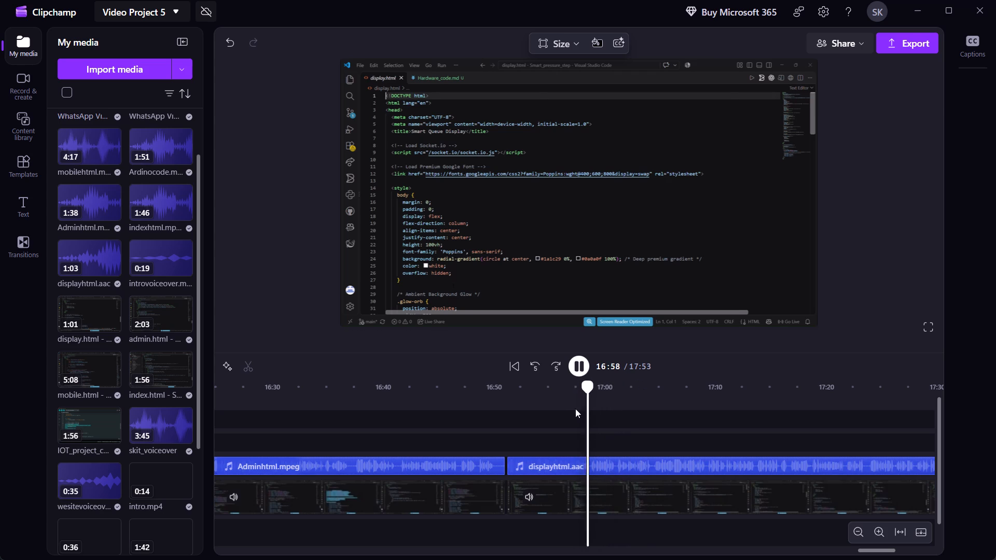
click(558, 404)
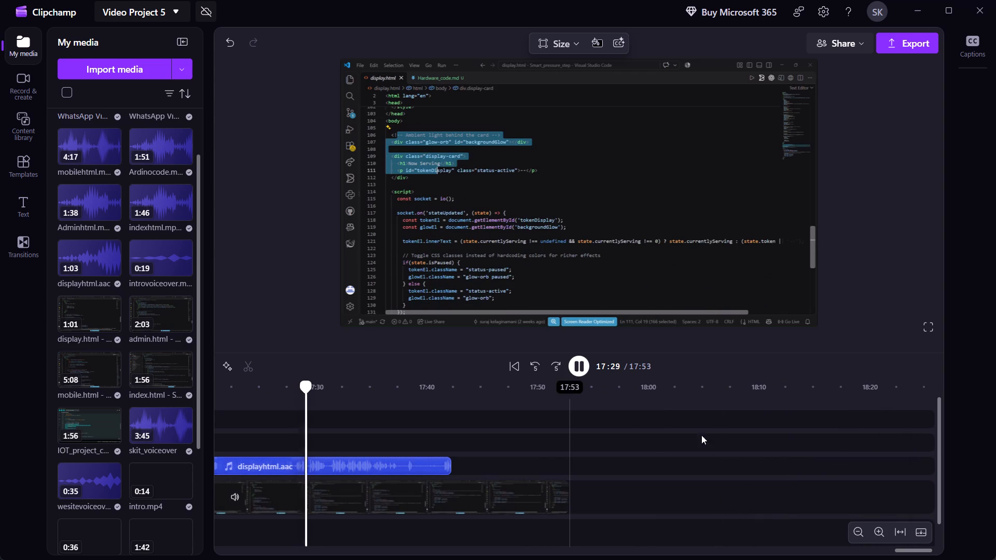
click(574, 362)
Play the display.html recording against the displayhtml.aac voiceover from about 17:20 to 17:38.
click(286, 495)
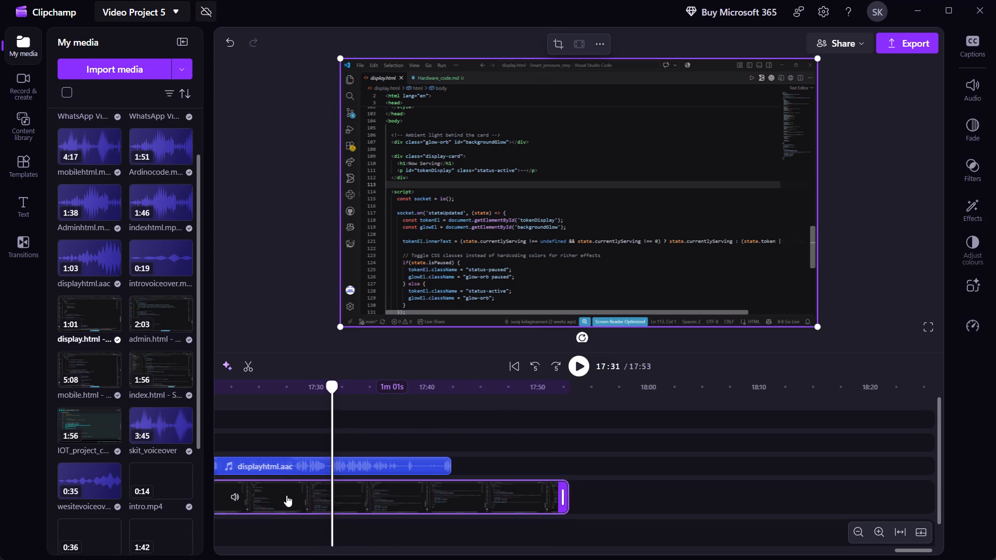
scroll(276, 419, right, 2)
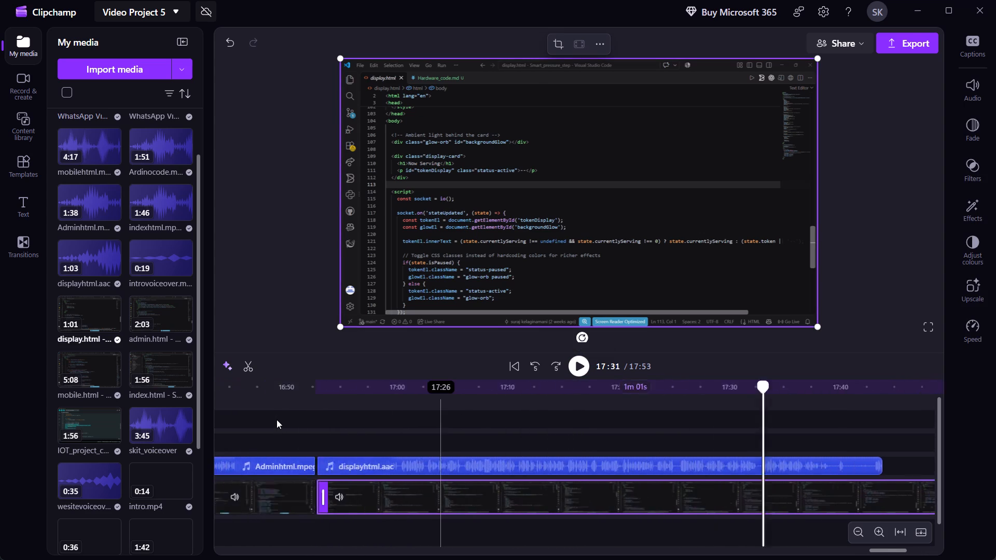
click(717, 427)
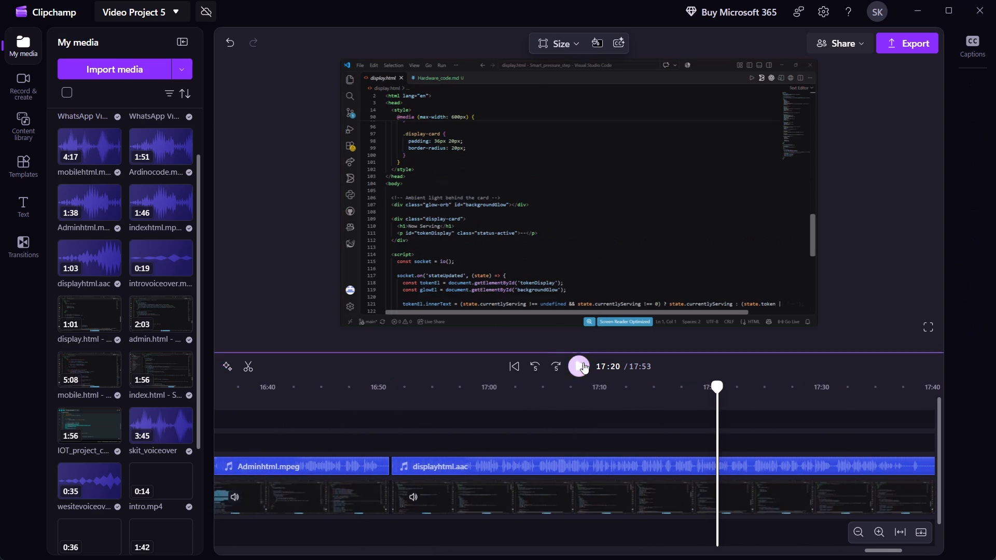
click(585, 365)
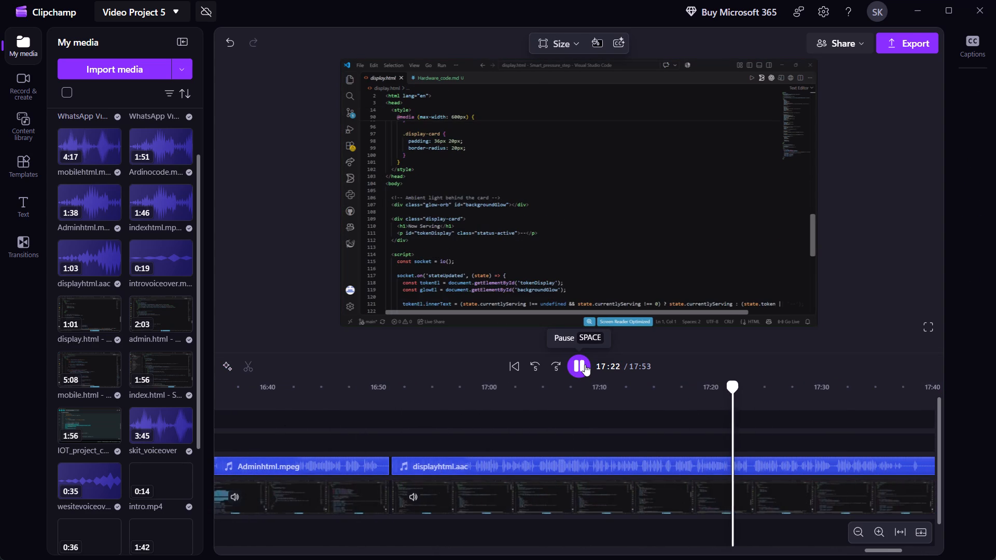
click(549, 404)
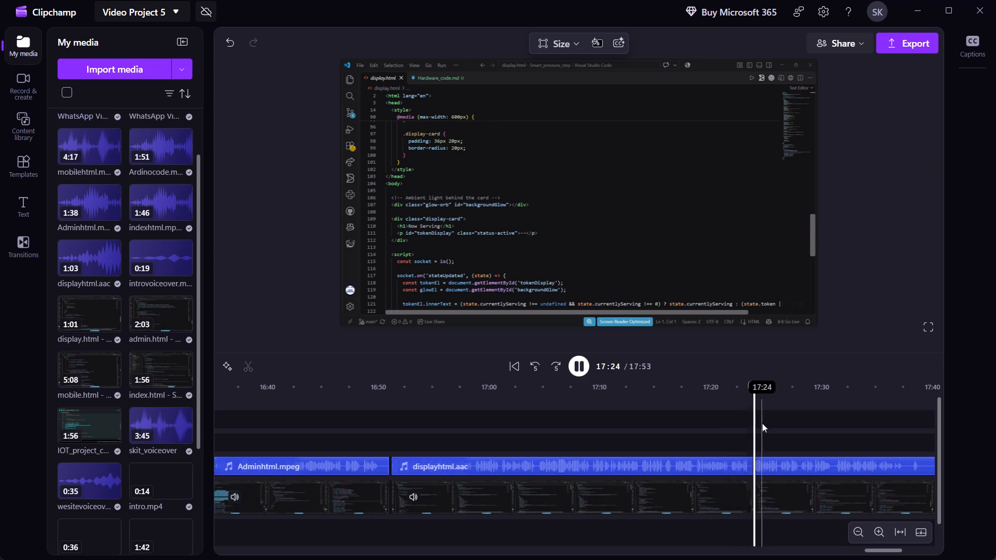
scroll(762, 423, down, 6)
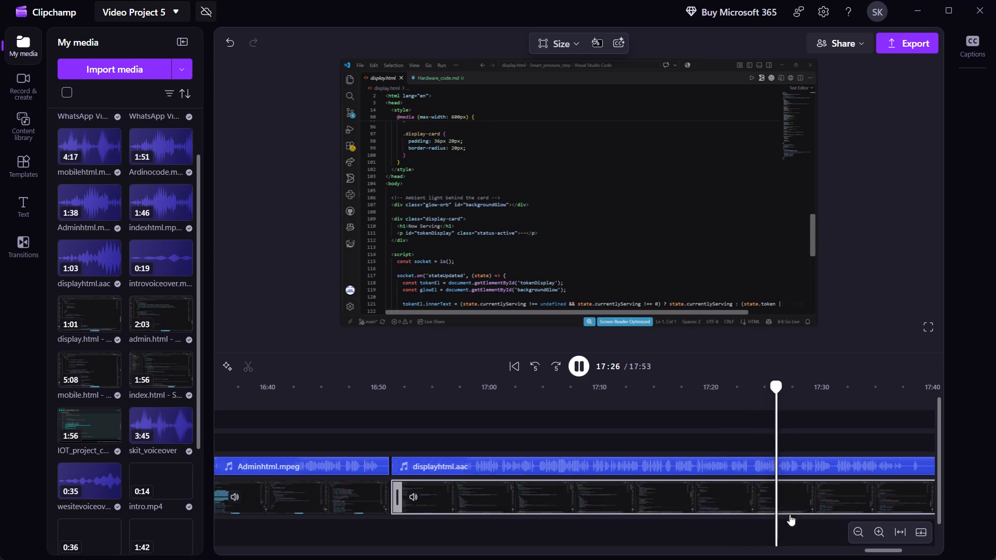
drag(877, 549, 878, 549)
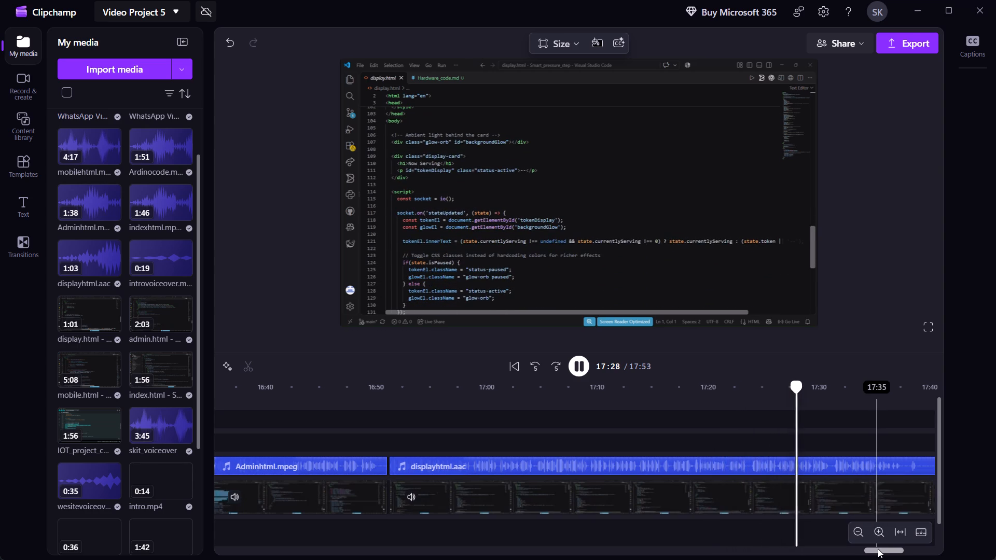
drag(878, 549, 893, 548)
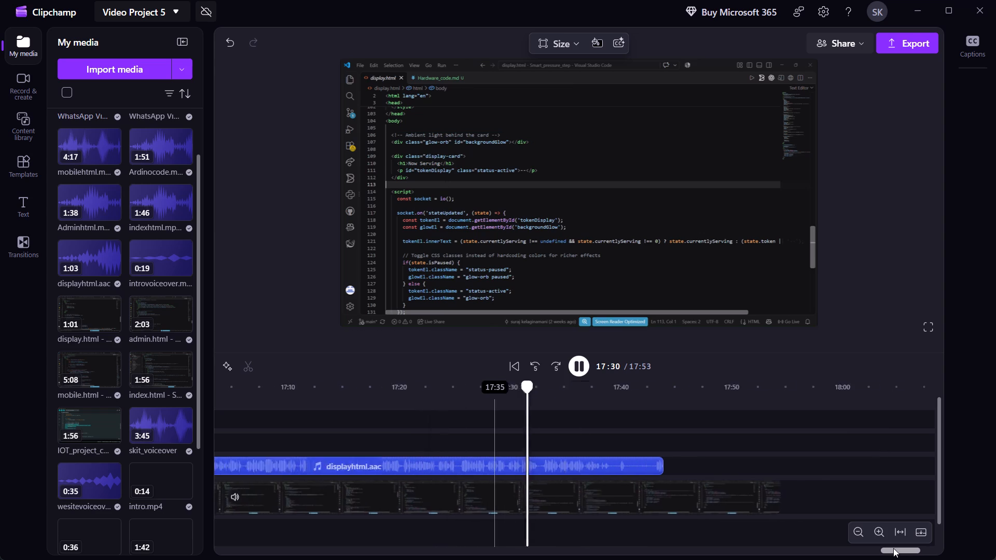
drag(893, 548, 892, 549)
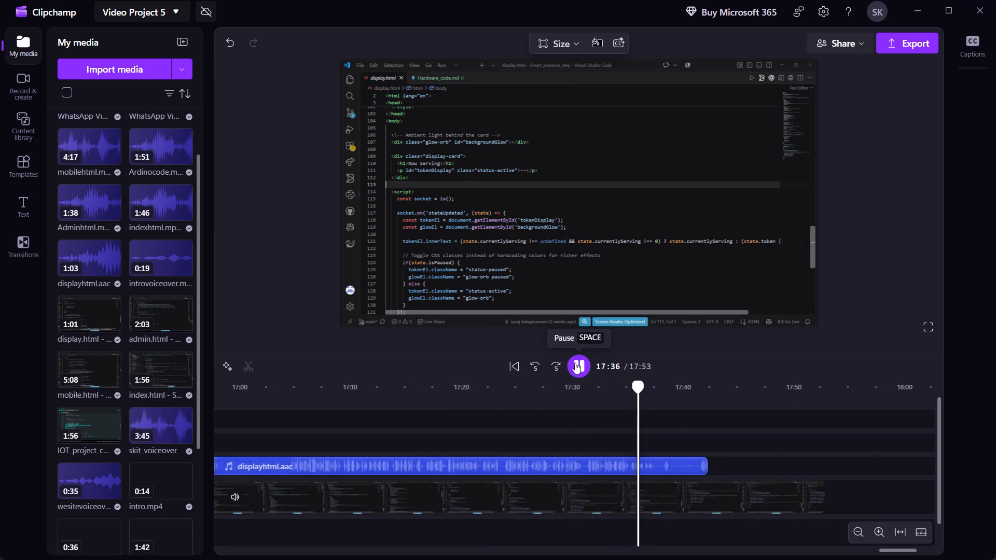
Step back and forth through the display.html recording between about 17:16 and 17:30 to locate where the code highlighting begins.
click(494, 485)
click(459, 415)
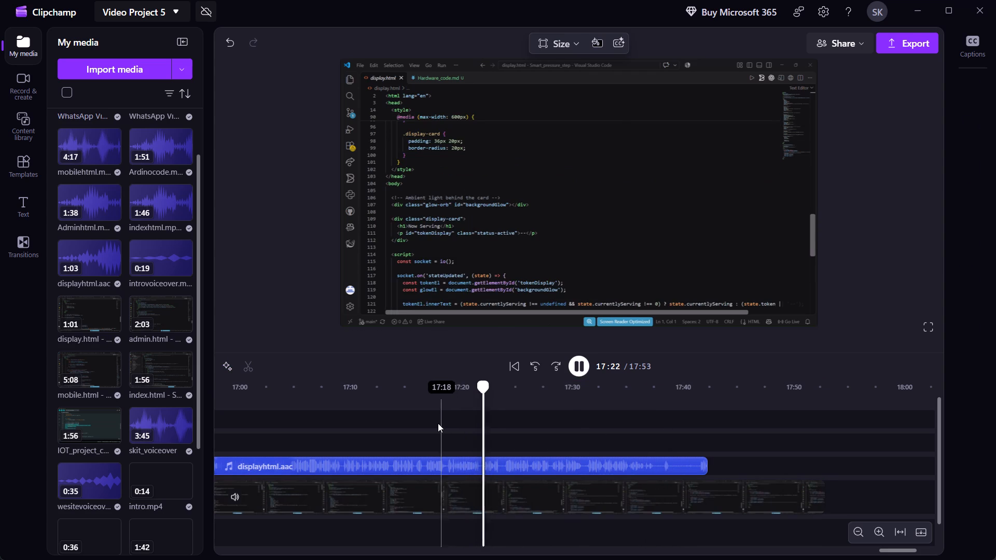
key(Left)
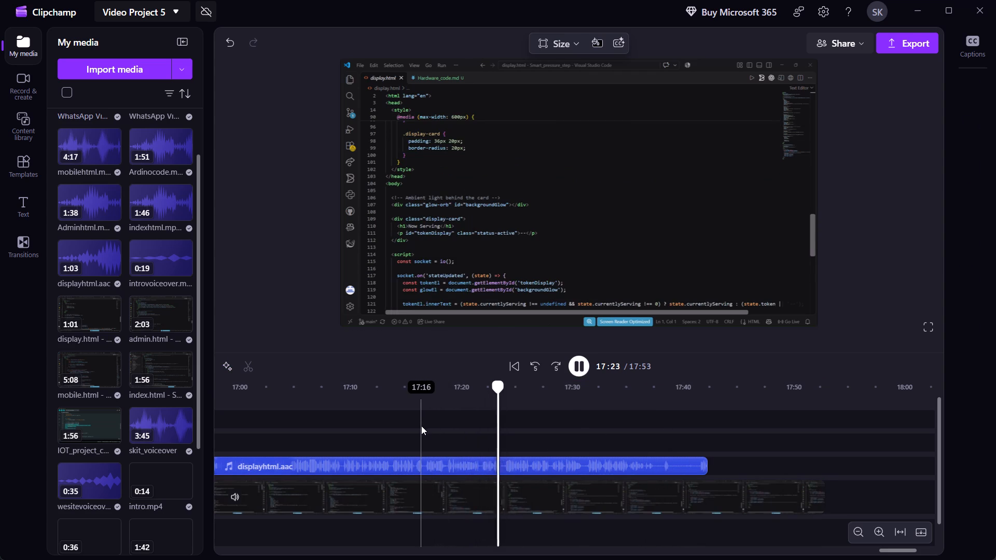
key(Left)
key(Left)
key(Left)
key(Left)
key(Left)
key(Left)
key(Left)
key(Left)
key(Left)
key(Left)
key(Left)
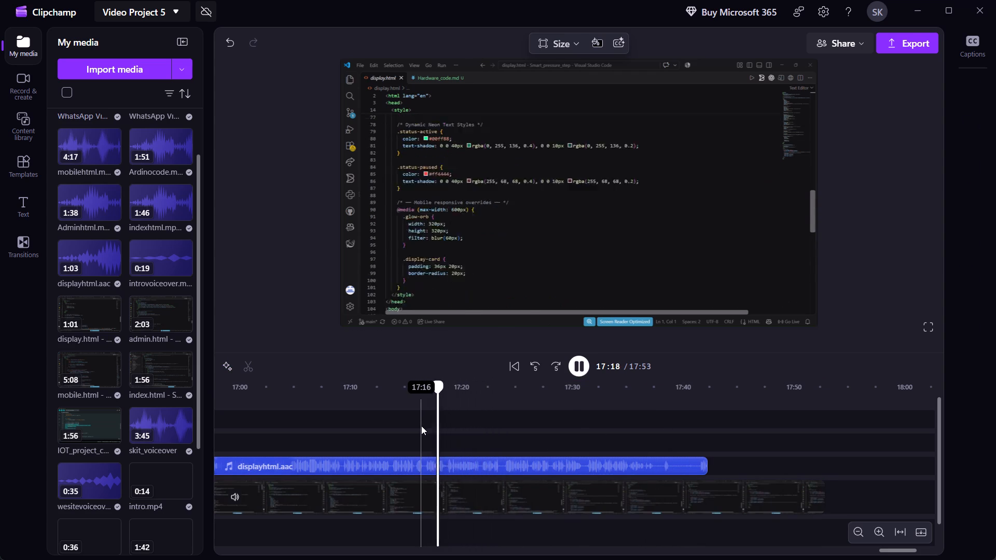
key(Left)
key(Left)
key(Left)
key(Left)
key(Left)
key(Left)
key(Right)
key(Right)
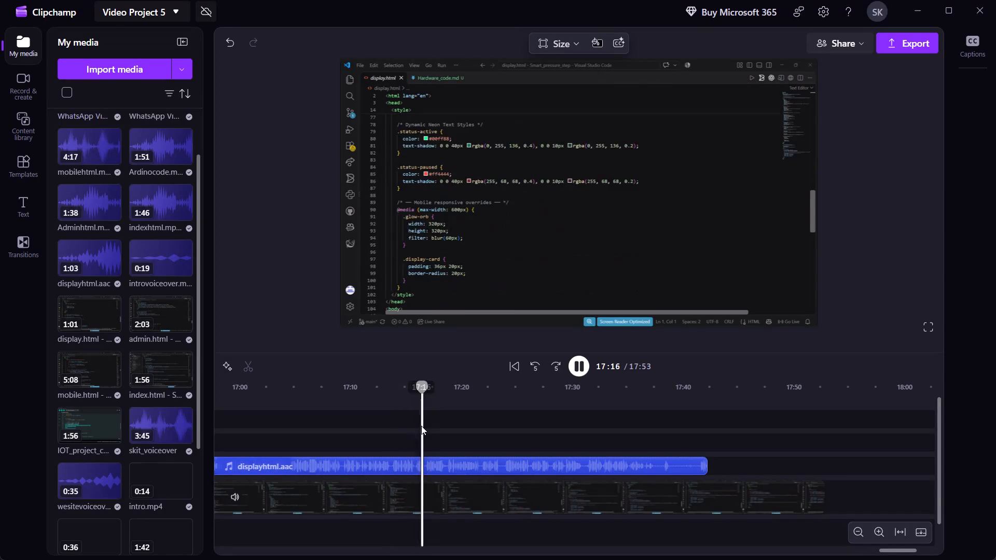
key(Right)
key(Right)
key(Right)
key(Right)
key(Right)
key(Right)
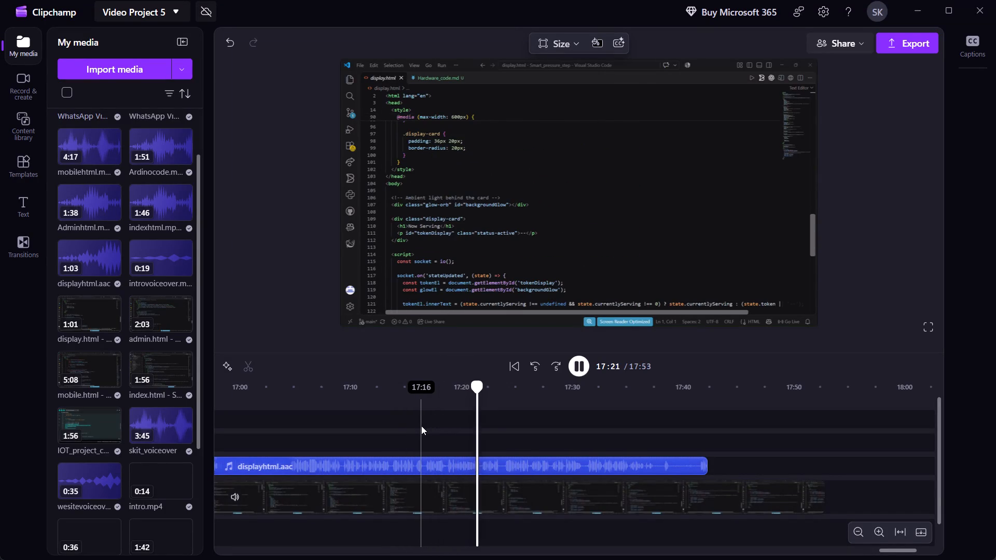
key(Right)
key(Right)
key(Right)
key(Right)
key(Right)
key(Right)
key(Right)
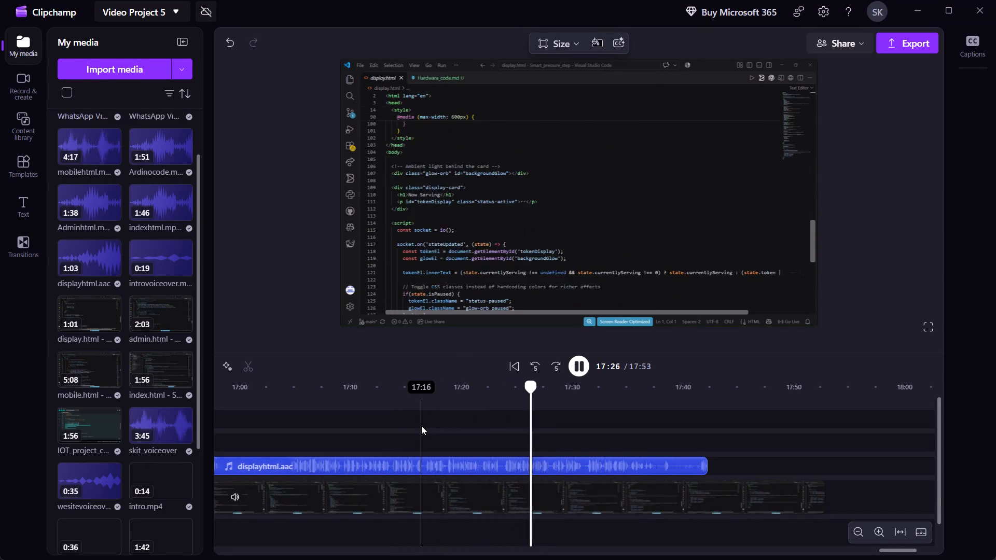
key(Right)
key(Right)
key(Right)
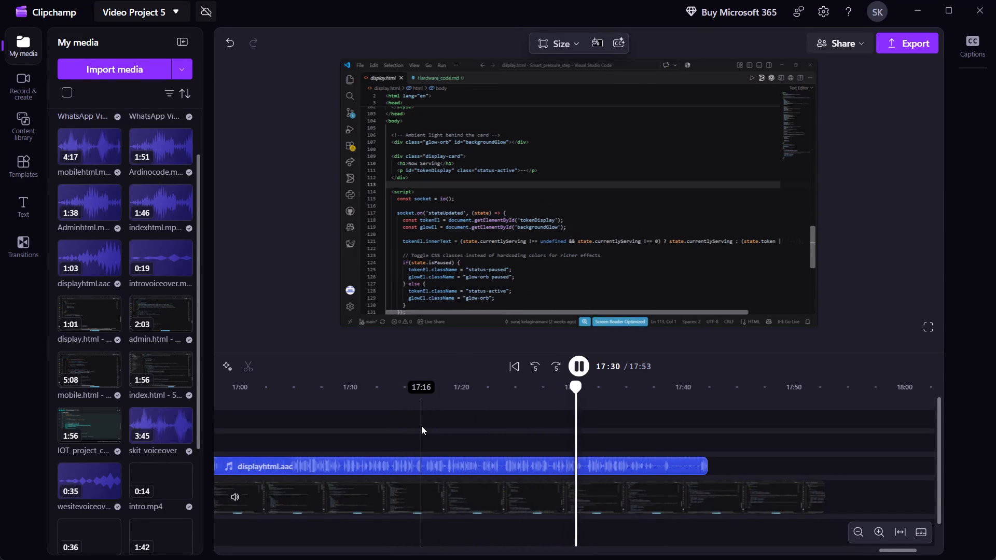
key(Left)
key(Left)
key(Left)
key(Left)
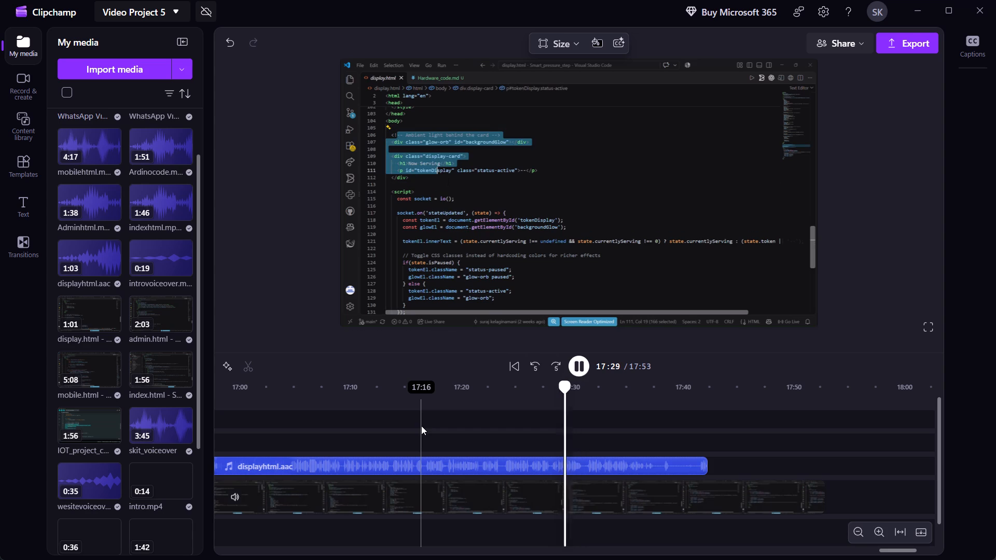
key(space)
key(Left)
key(Left)
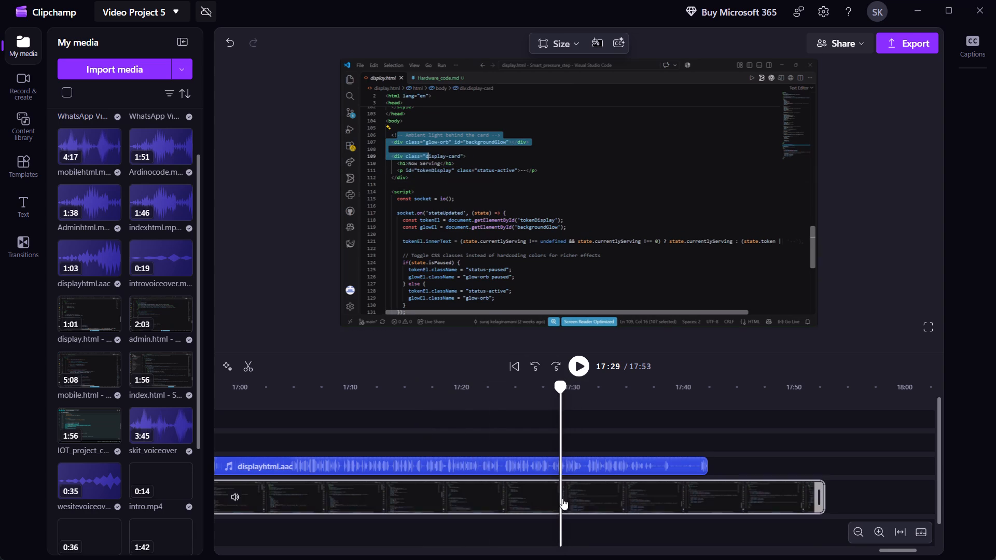
Split the display.html recording at about 17:28, just before the code highlighting begins, and delete the piece before the split.
click(562, 492)
click(559, 492)
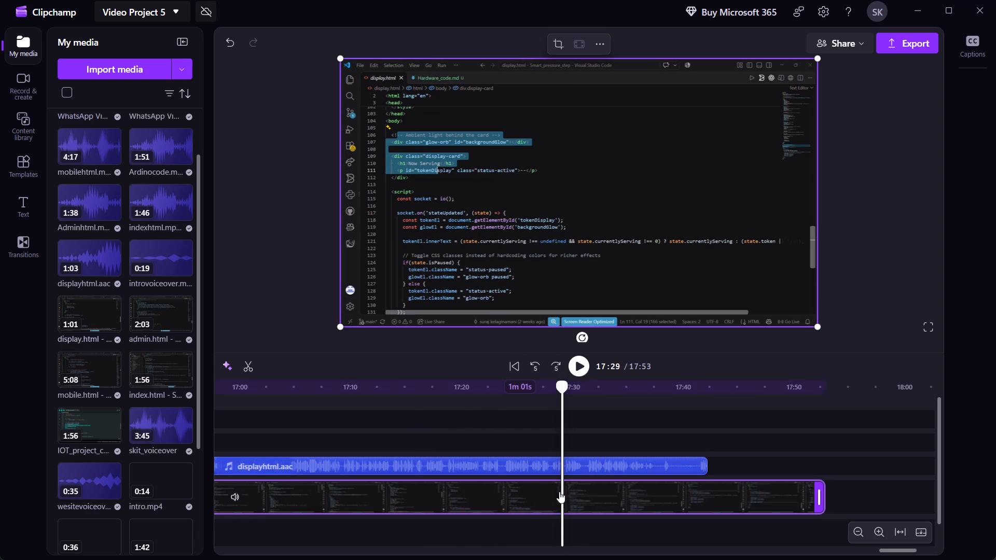
key(Left)
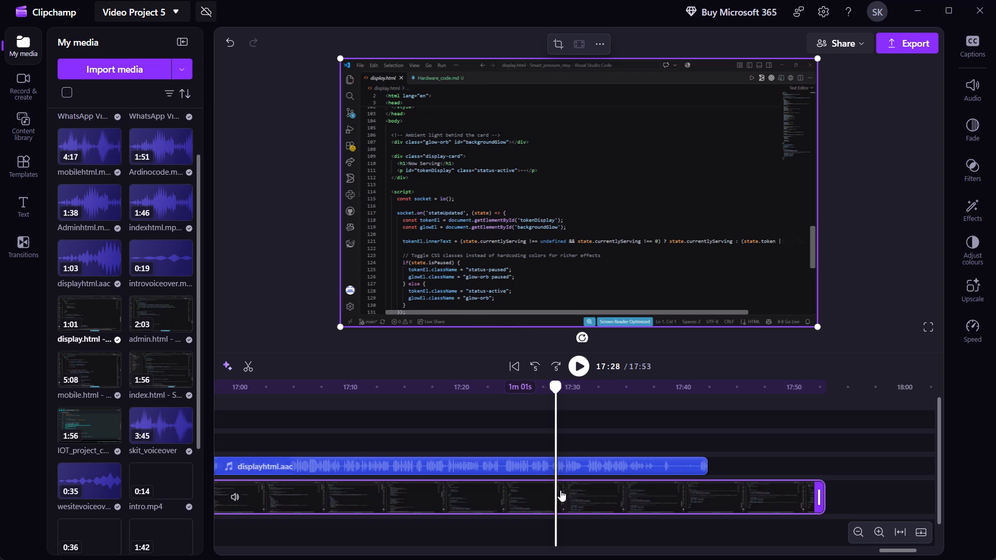
click(246, 364)
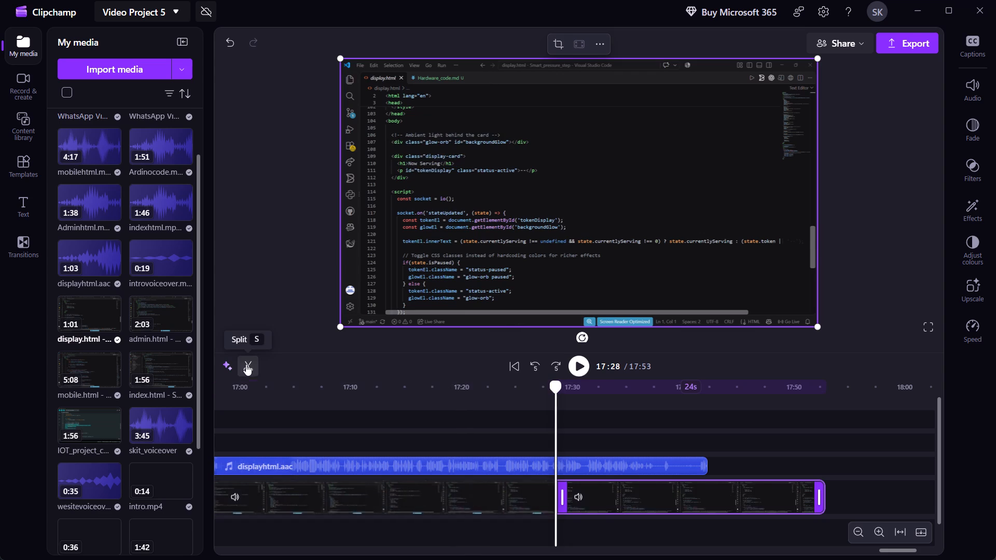
click(428, 488)
key(Delete)
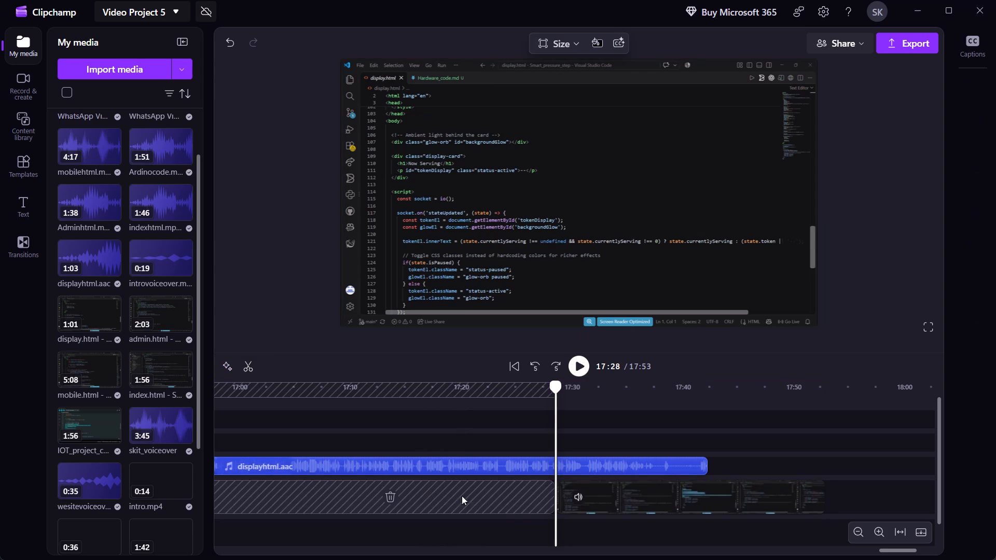
Move the remaining display.html piece to start at about 17:17 under the displayhtml.aac voiceover.
drag(631, 482, 251, 491)
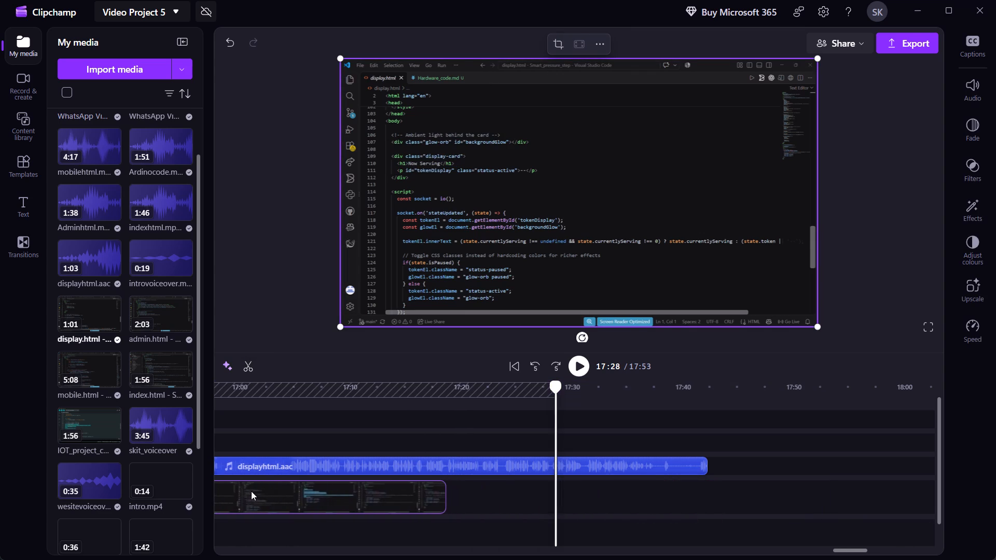
drag(251, 491, 609, 463)
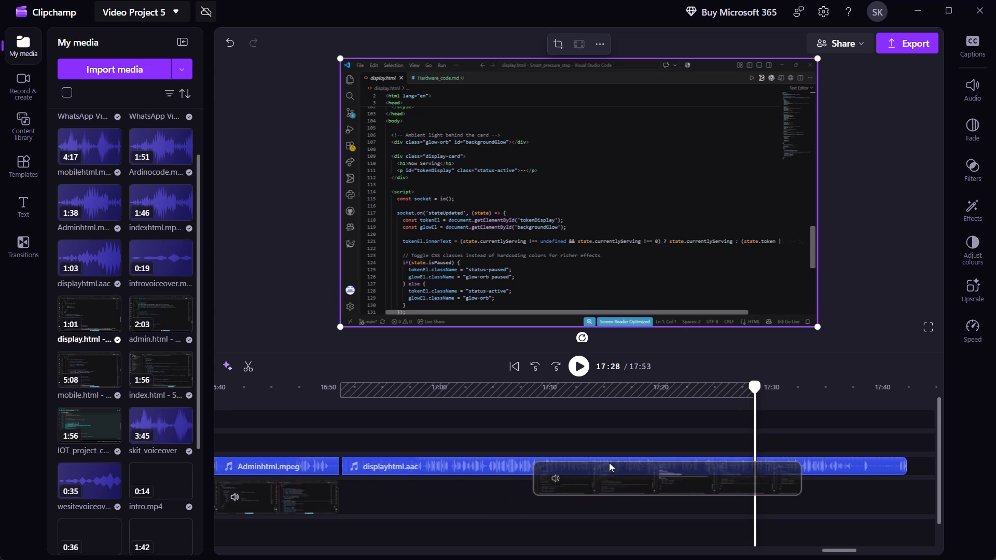
drag(609, 463, 604, 488)
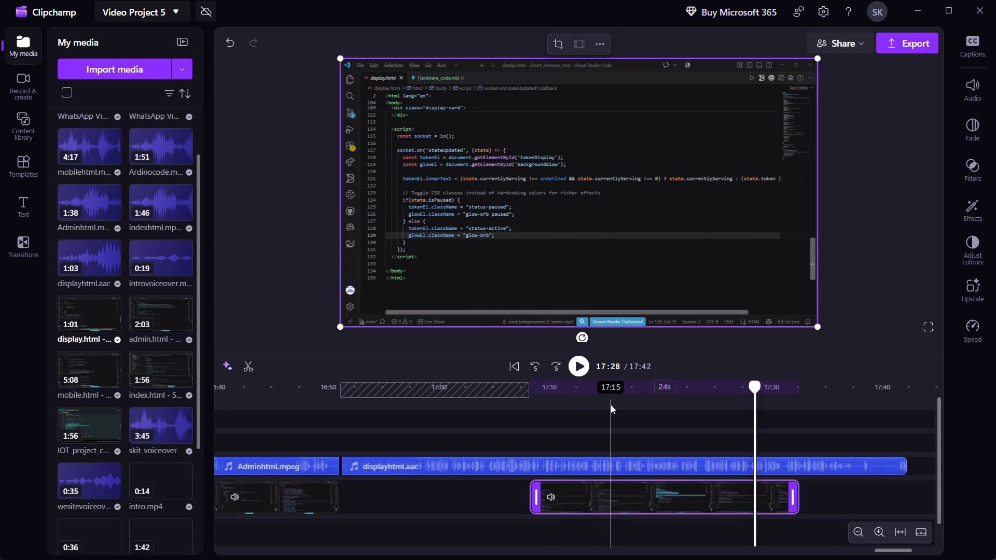
click(627, 404)
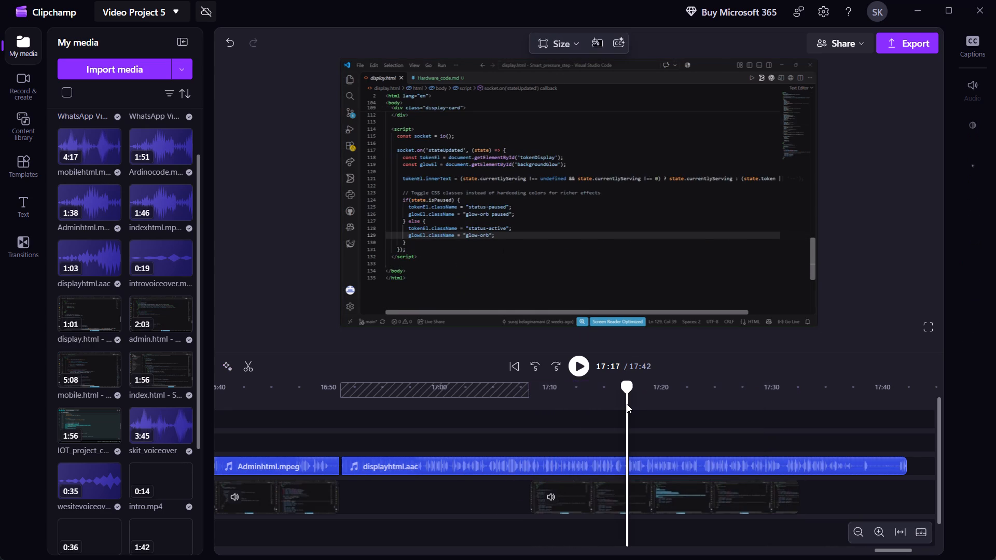
drag(647, 502, 722, 500)
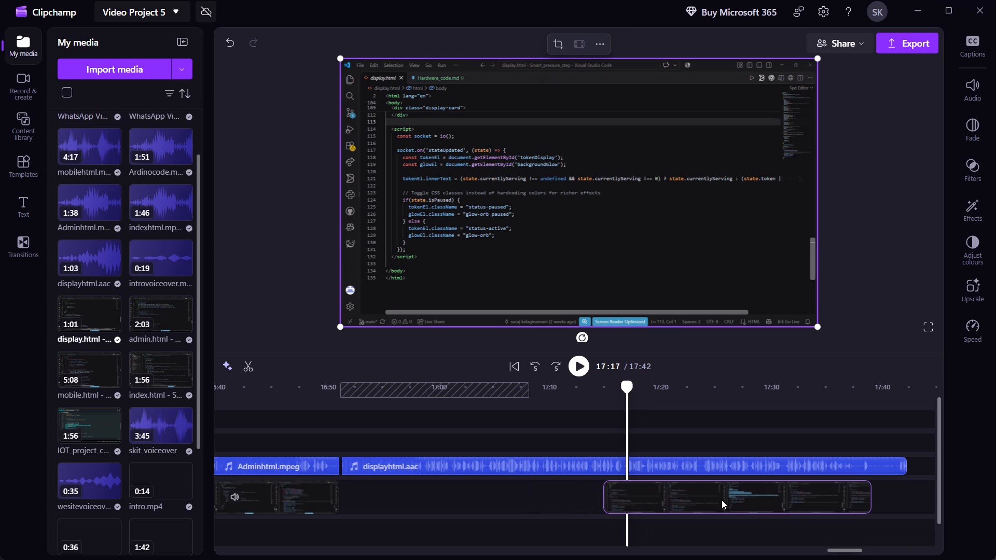
drag(722, 500, 742, 497)
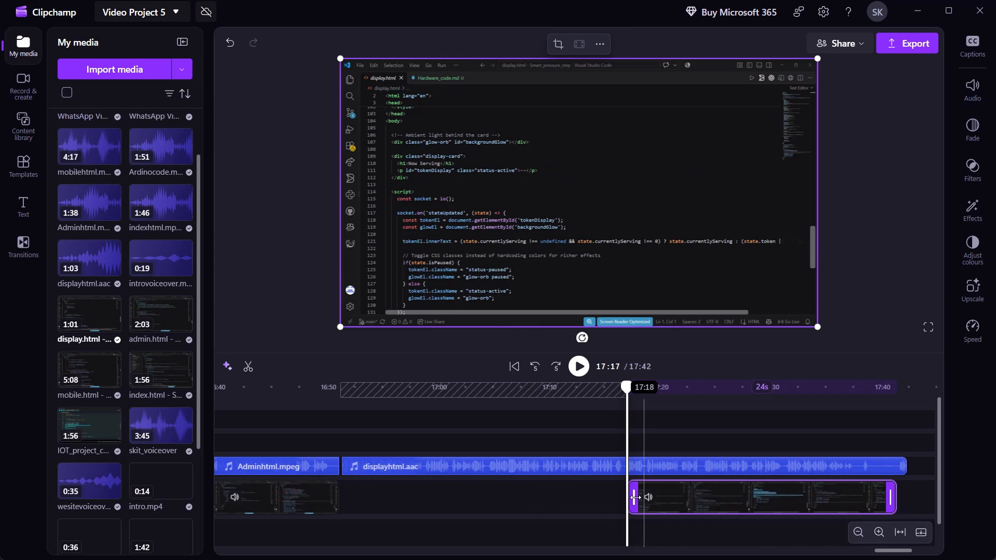
Extend the beginning of the display.html clip back to 16:51, where the admin.html recording ends, and play the section to the project's end.
drag(634, 493, 351, 486)
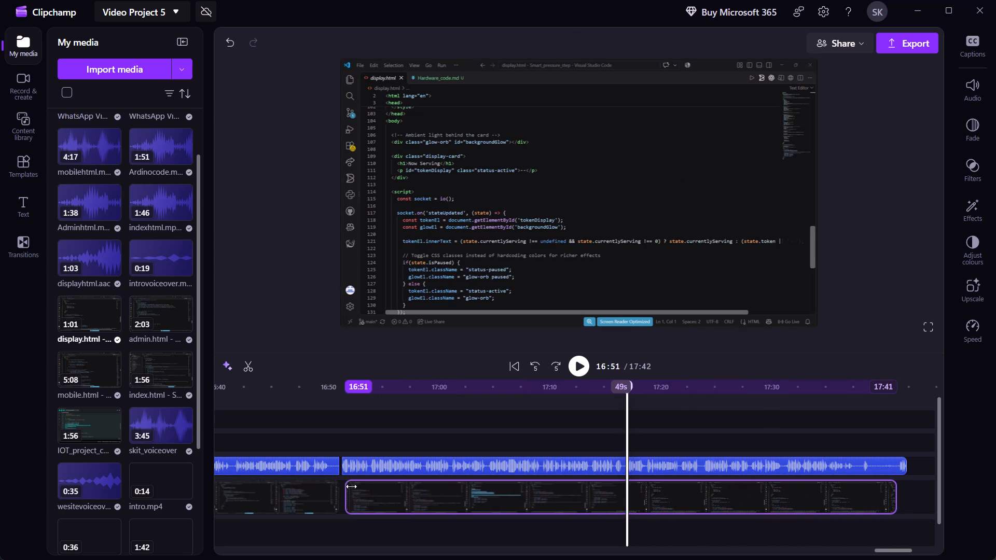
drag(351, 486, 350, 485)
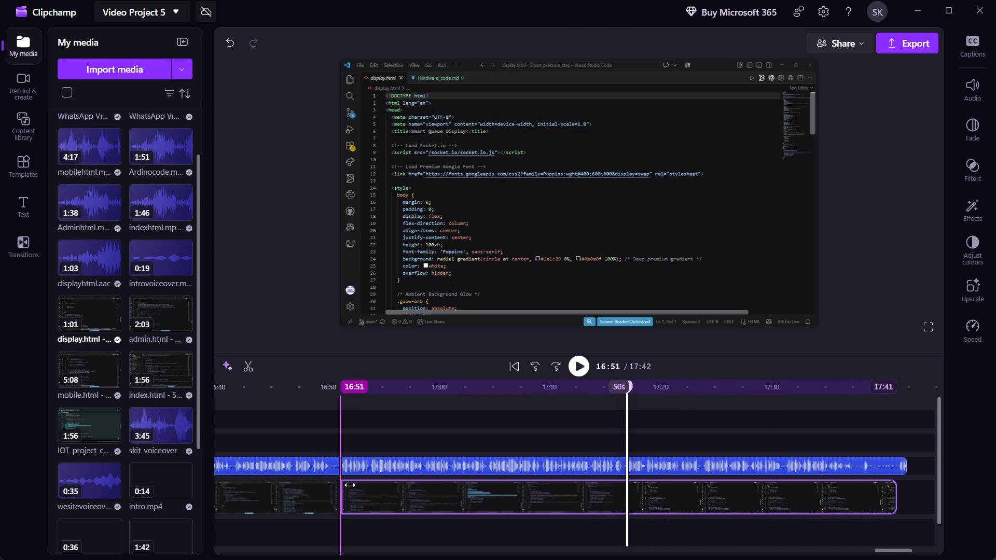
drag(350, 485, 349, 485)
click(580, 359)
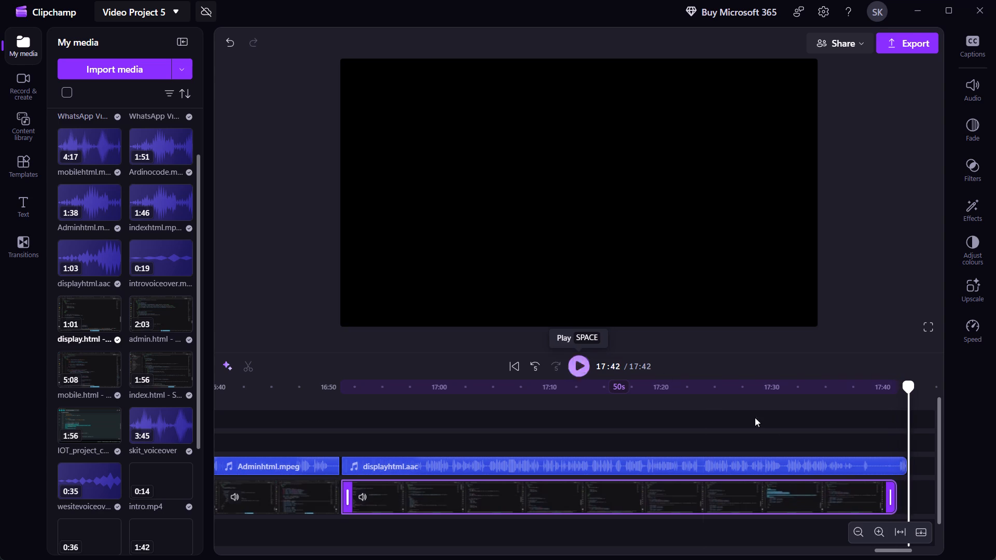
Trim the end of the displayhtml.aac voiceover to about 17:41 and play the ending from about 17:34.
click(891, 471)
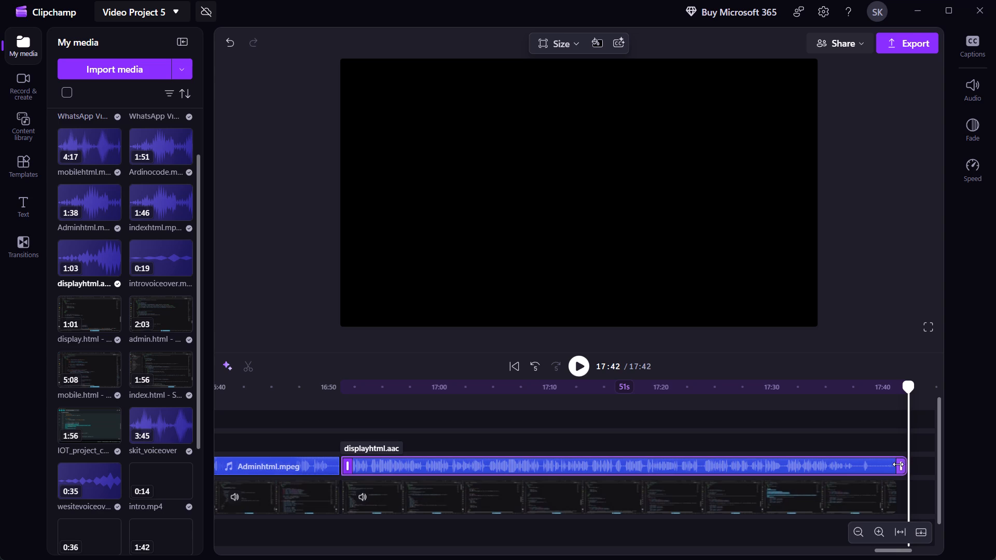
drag(898, 464, 884, 465)
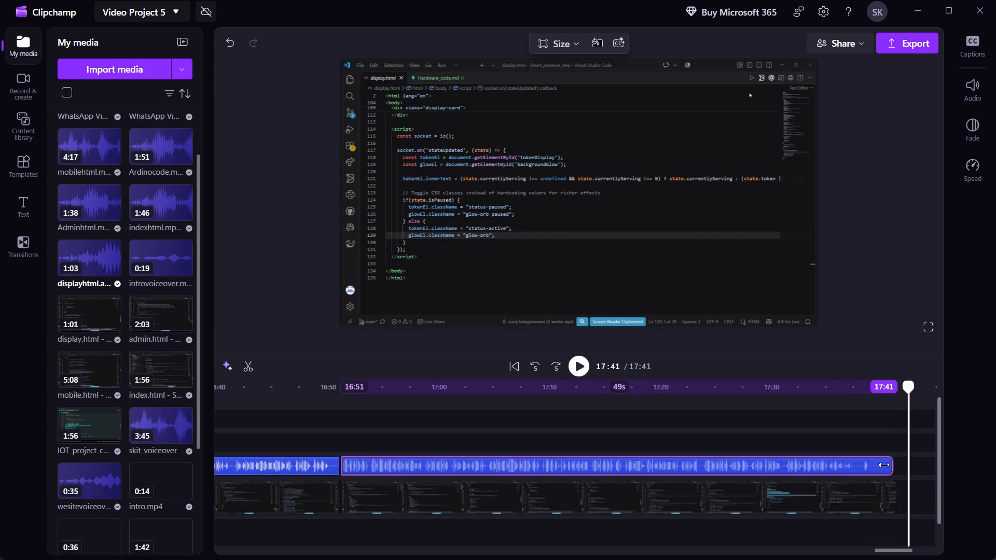
drag(884, 465, 881, 466)
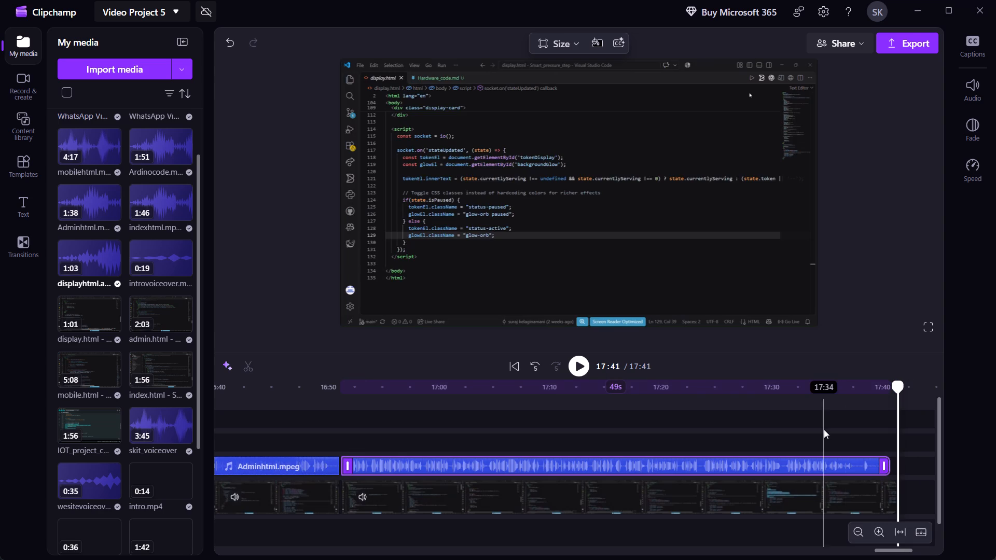
click(824, 429)
click(583, 362)
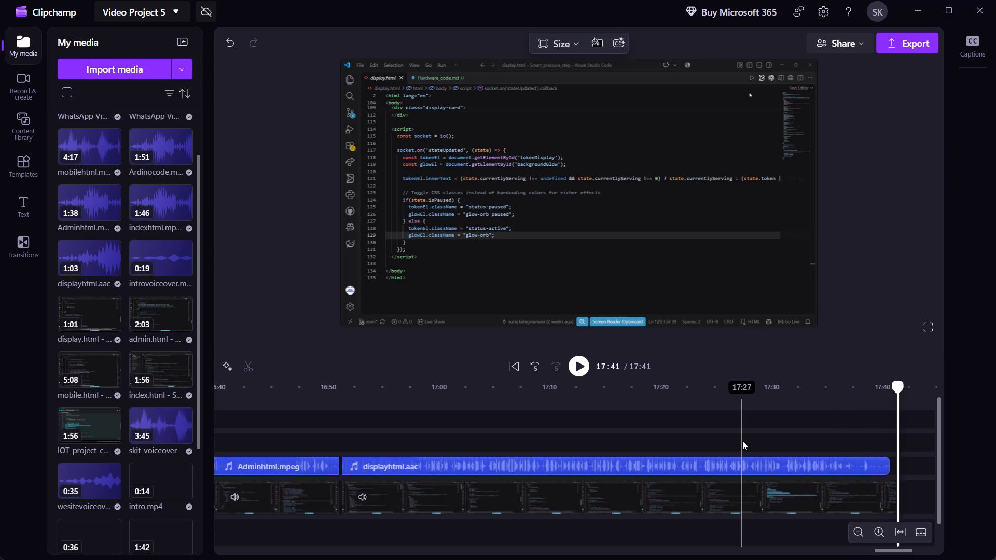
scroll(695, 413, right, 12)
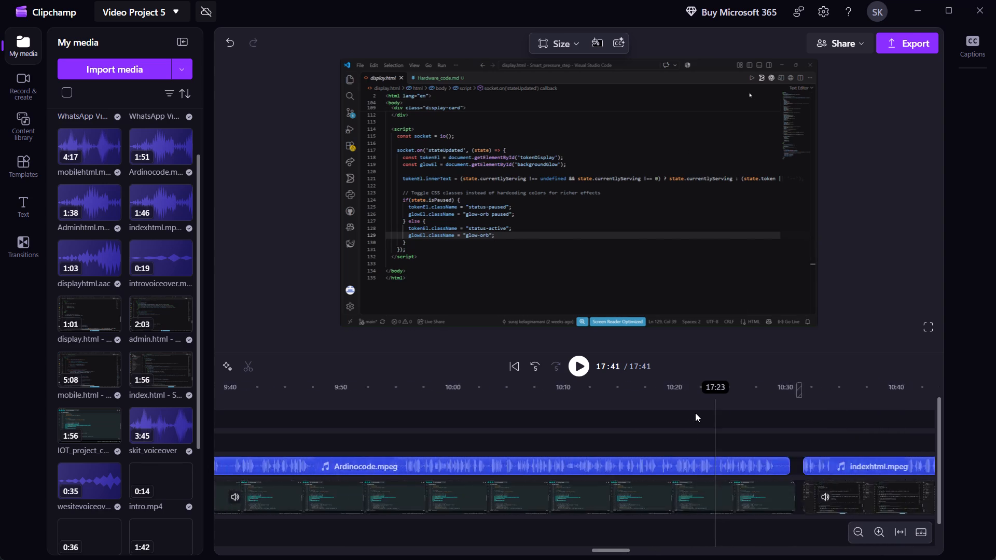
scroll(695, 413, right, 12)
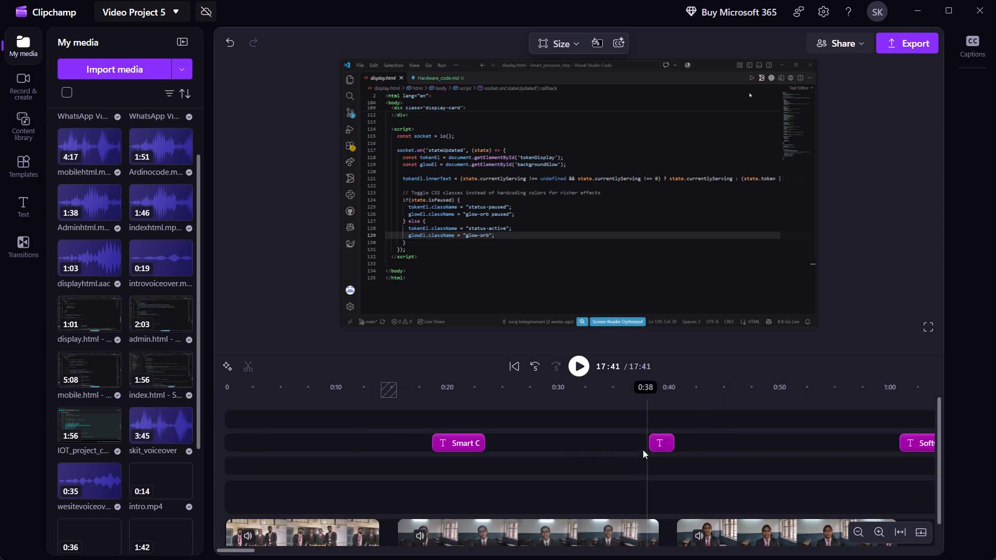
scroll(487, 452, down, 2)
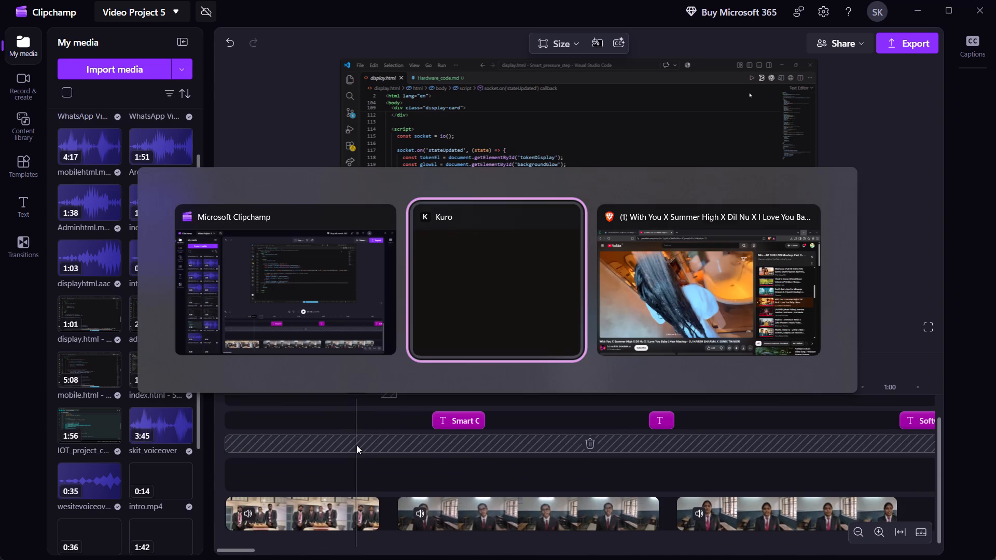
Switch to the Brave browser and open the pinned WhatsApp tab.
click(1, 2)
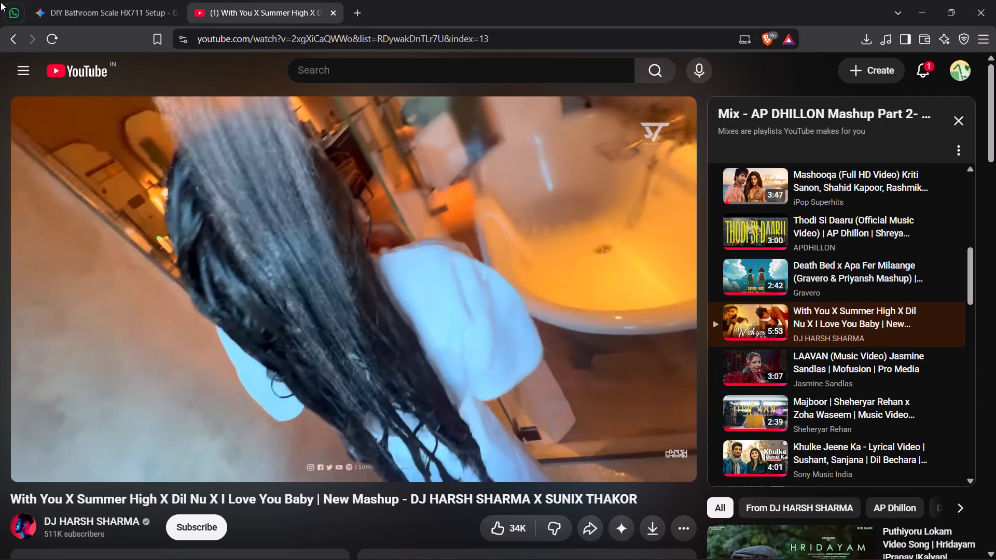